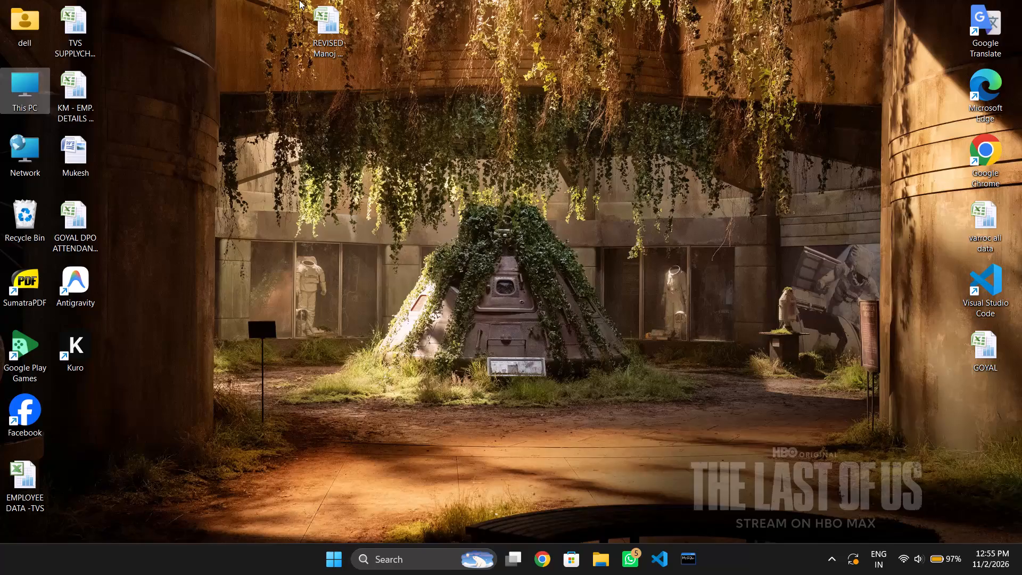
Open the NEW PLANT OCTOBER workbook from the OCTOBER 2026 folder inside ROOTS 2026 in the C: drive's drive D folder.
{"action": "double_click", "coordinate": [30, 78]}
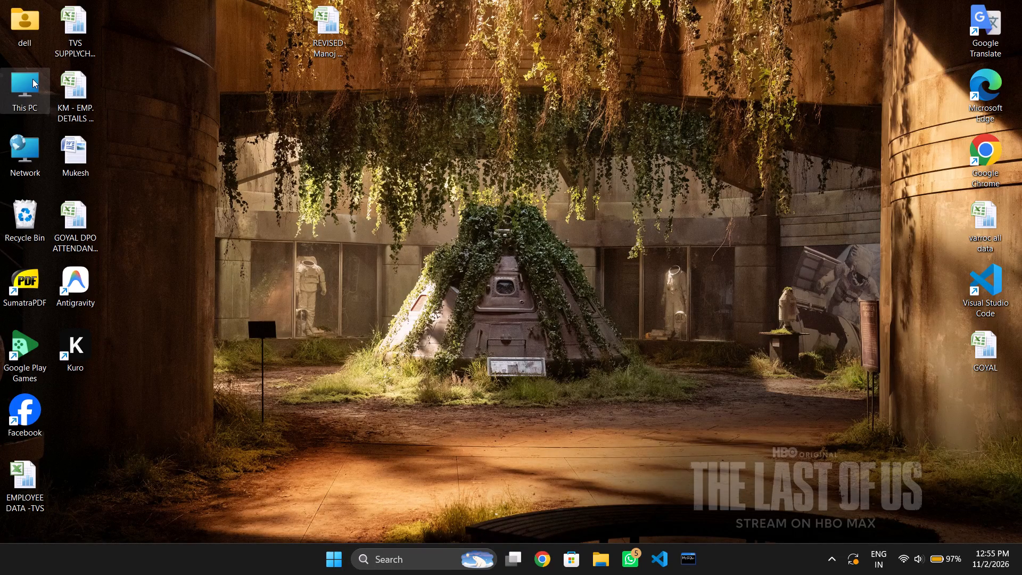
{"action": "double_click", "coordinate": [32, 80]}
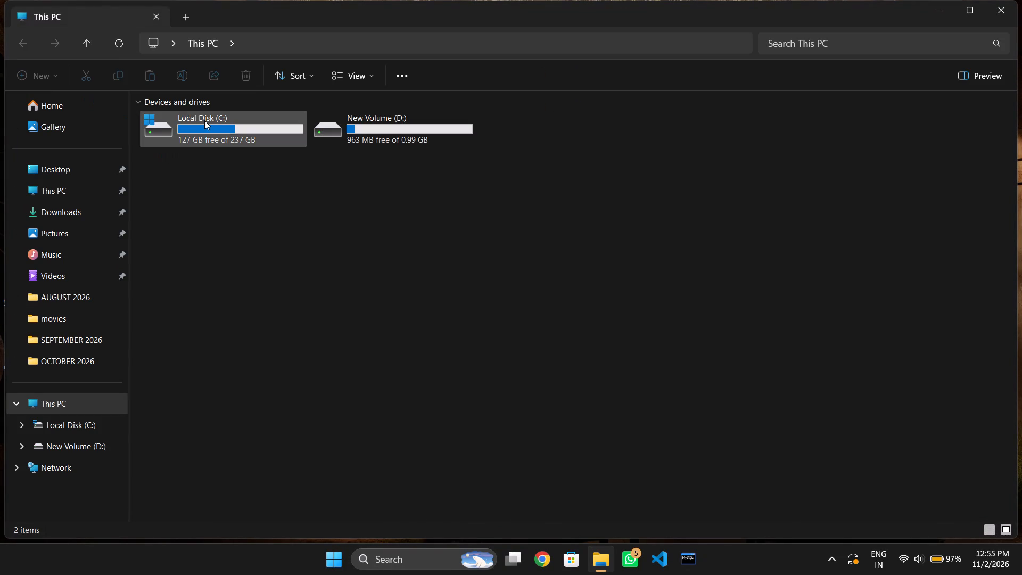
{"action": "double_click", "coordinate": [205, 121]}
{"action": "left_click", "coordinate": [196, 145]}
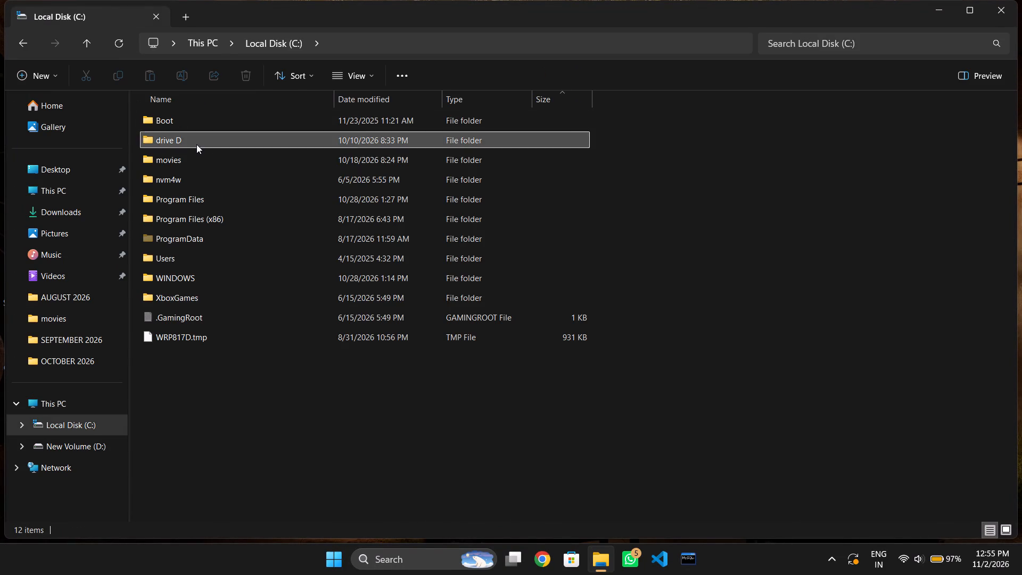
{"action": "left_click", "coordinate": [196, 144]}
{"action": "left_click", "coordinate": [174, 260]}
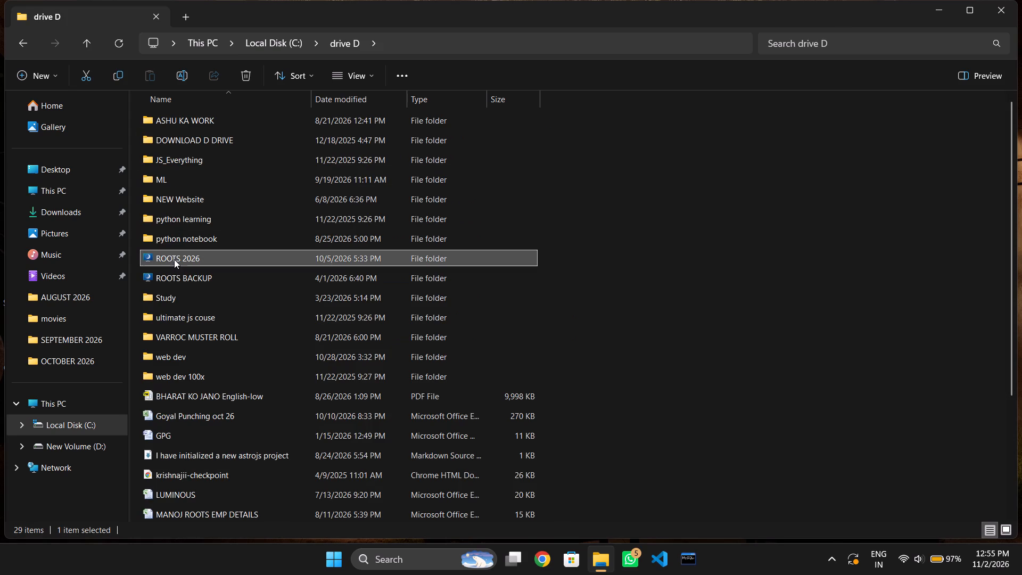
{"action": "left_click", "coordinate": [174, 256]}
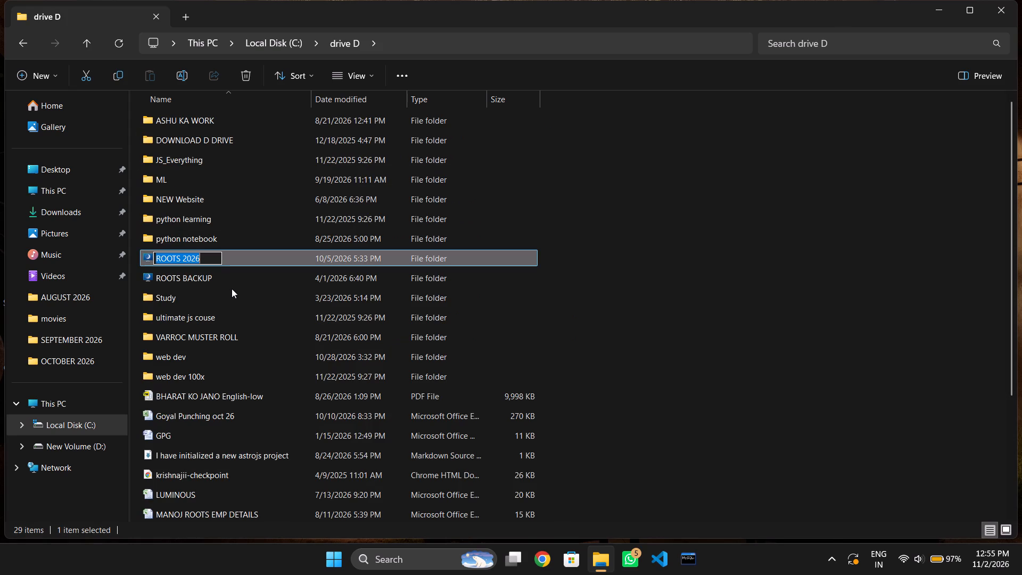
{"action": "left_click", "coordinate": [243, 280]}
{"action": "double_click", "coordinate": [244, 258]}
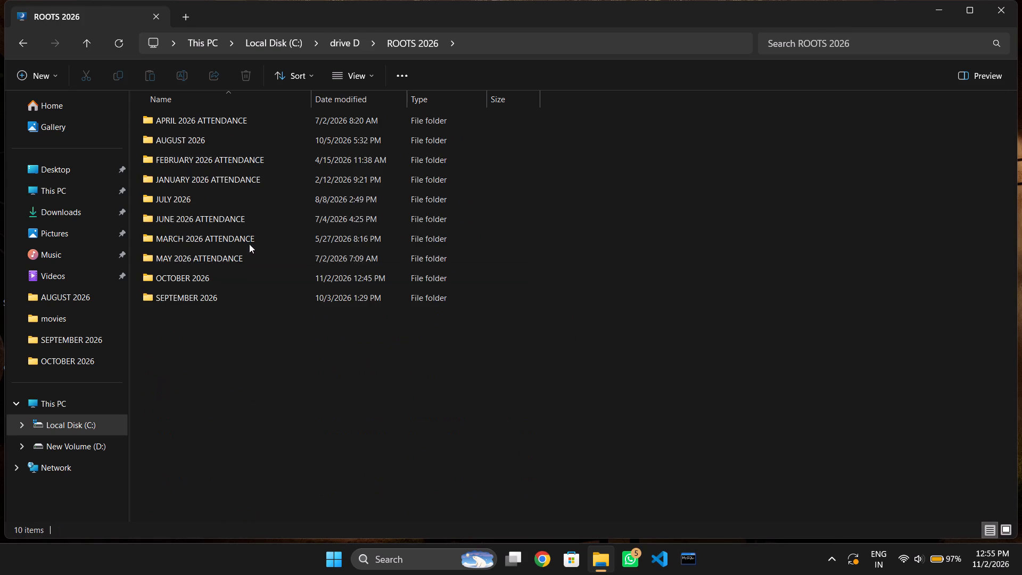
{"action": "double_click", "coordinate": [195, 273]}
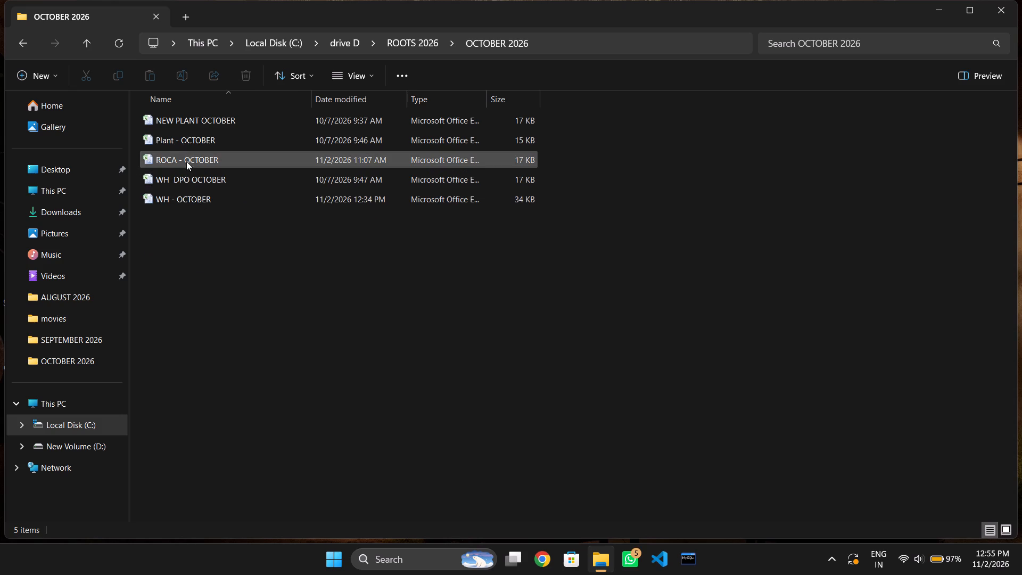
{"action": "double_click", "coordinate": [191, 122]}
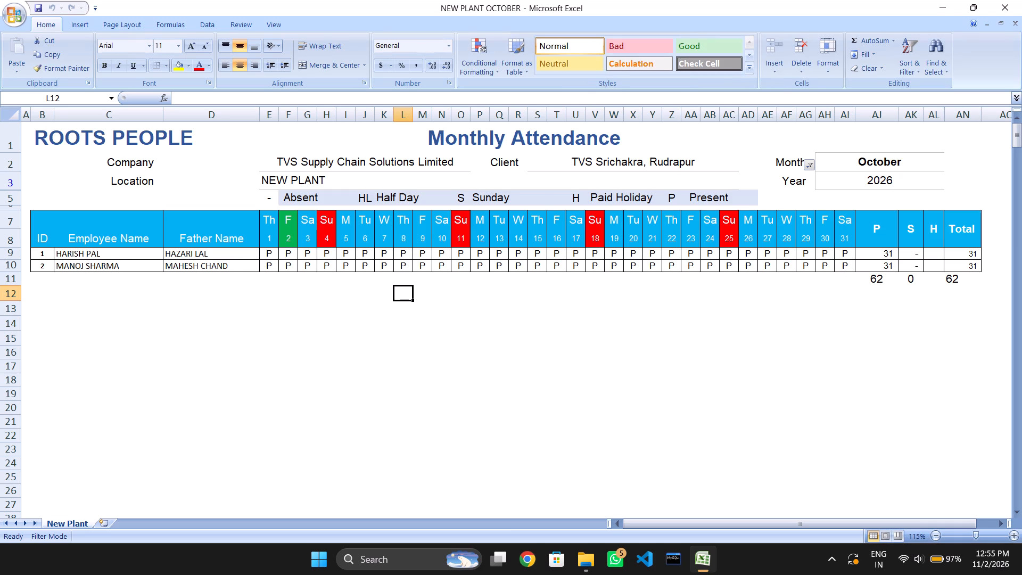
Clear the first employee's attendance mark for October 12 in the New Plant sheet.
{"action": "left_click", "coordinate": [269, 252]}
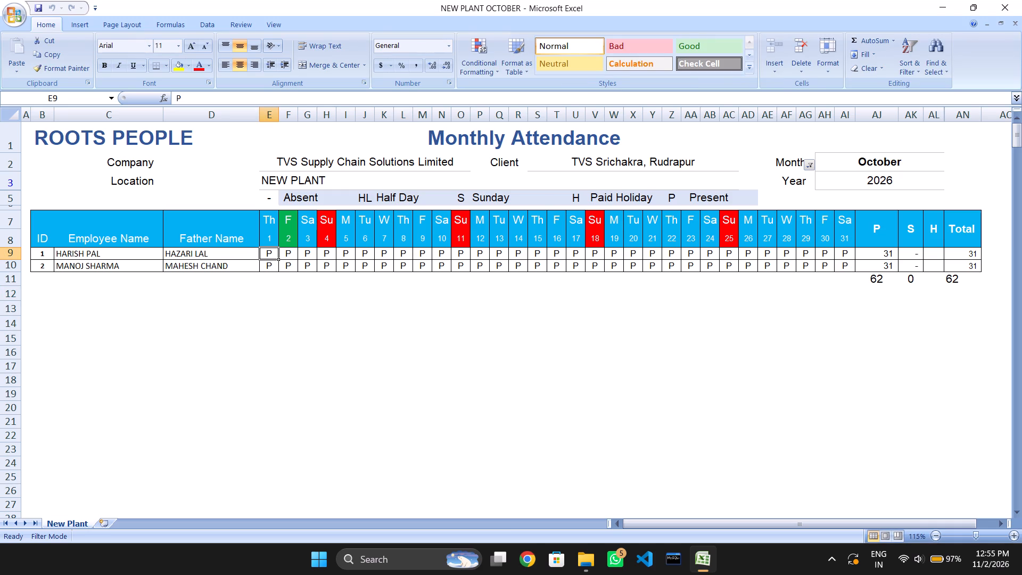
{"action": "key", "text": "Right"}
{"action": "key", "text": "Right"}
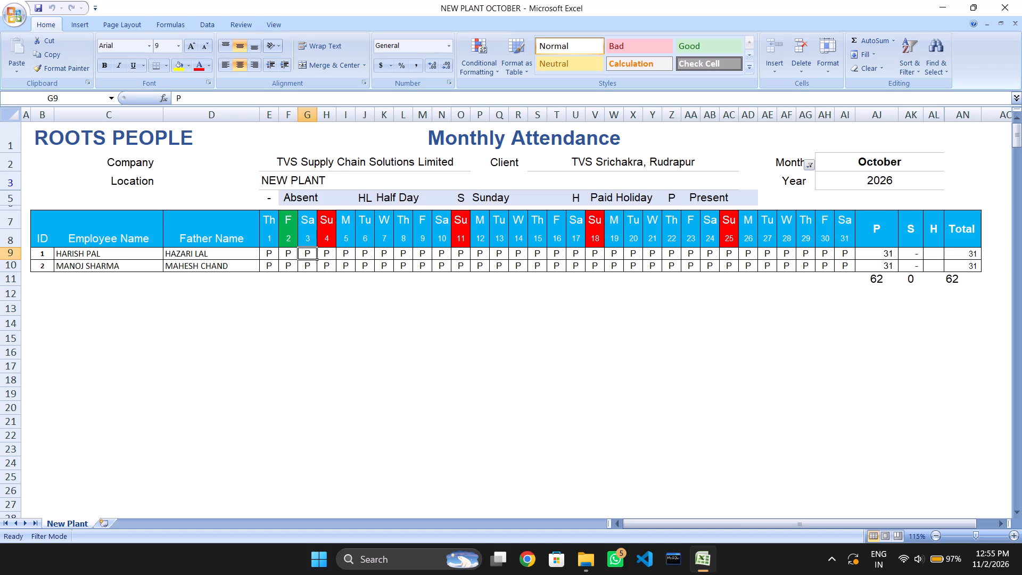
{"action": "key", "text": "Right"}
{"action": "key", "text": "Right"}
{"action": "key", "text": "Right"}
{"action": "key", "text": "Right"}
{"action": "key", "text": "Right"}
{"action": "key", "text": "Right"}
{"action": "key", "text": "Right"}
{"action": "key", "text": "Right"}
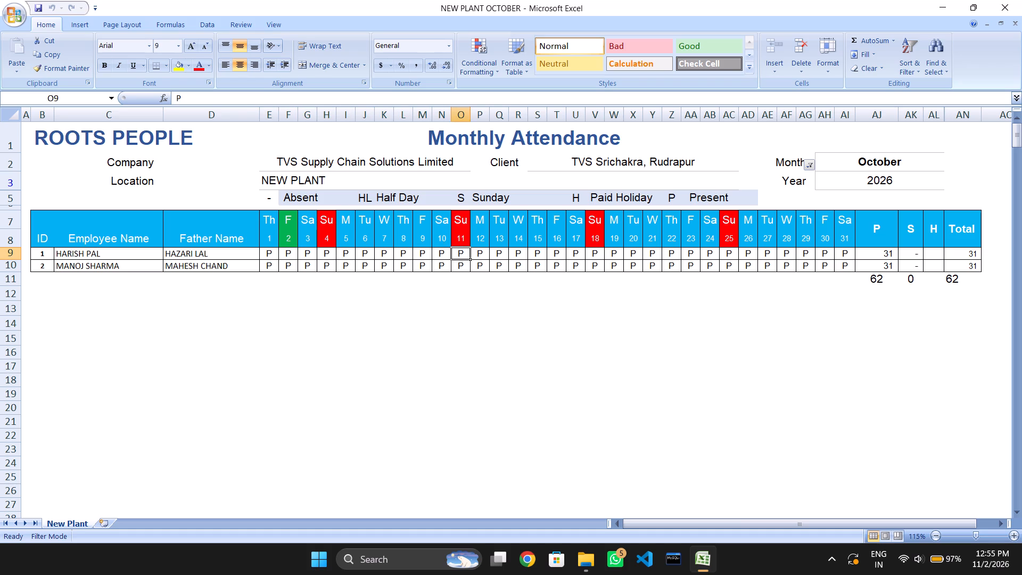
{"action": "key", "text": "Right"}
{"action": "key", "text": "BackSpace"}
{"action": "key", "text": "Right"}
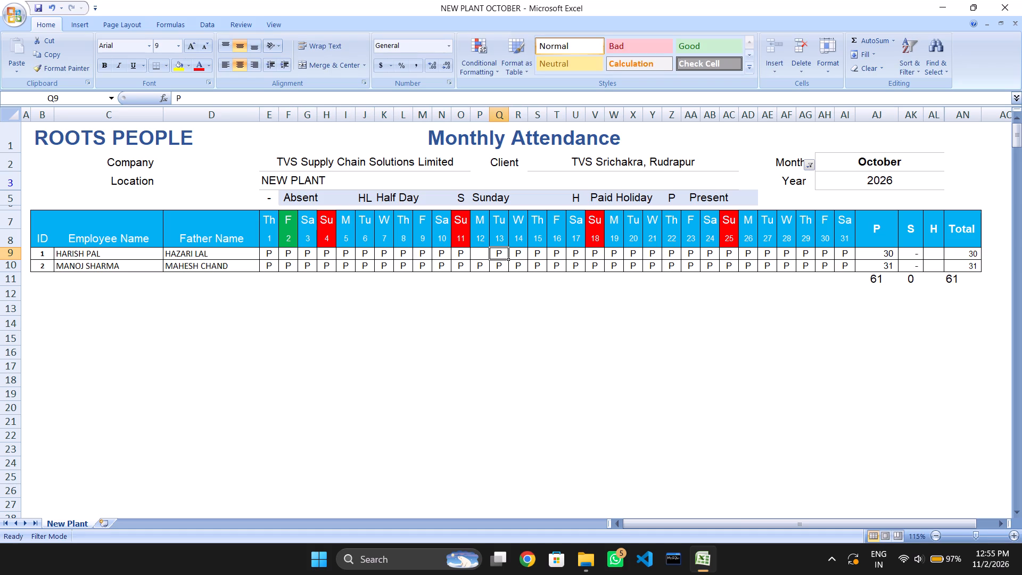
Clear the second employee's attendance mark for Sunday, October 4.
{"action": "key", "text": "Left"}
{"action": "key", "text": "Left"}
{"action": "key", "text": "Left"}
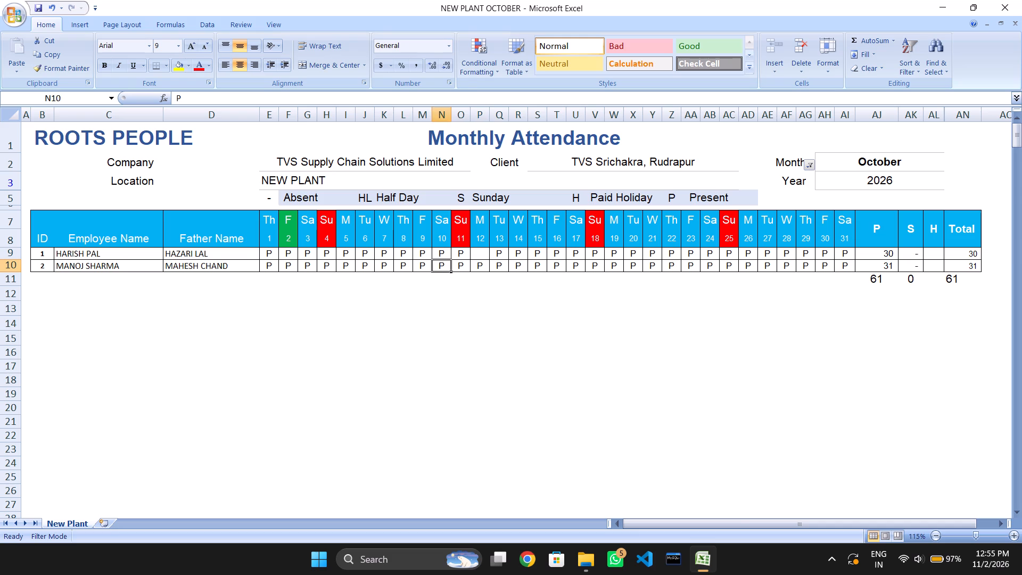
{"action": "key", "text": "Left"}
{"action": "key", "text": "Left"}
{"action": "key", "text": "Left"}
{"action": "key", "text": "Left"}
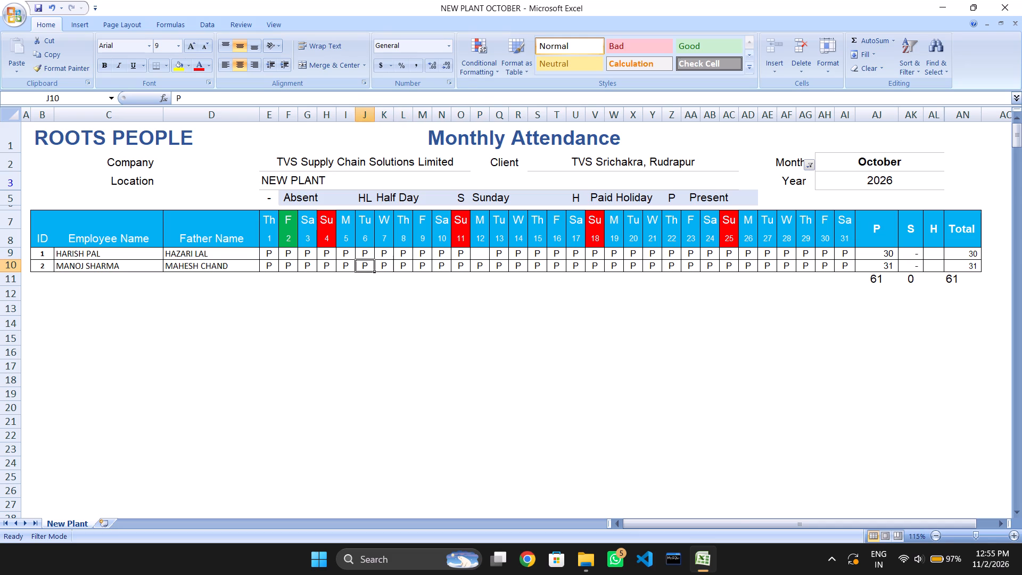
{"action": "key", "text": "Left"}
{"action": "key", "text": "Left"}
{"action": "key", "text": "BackSpace"}
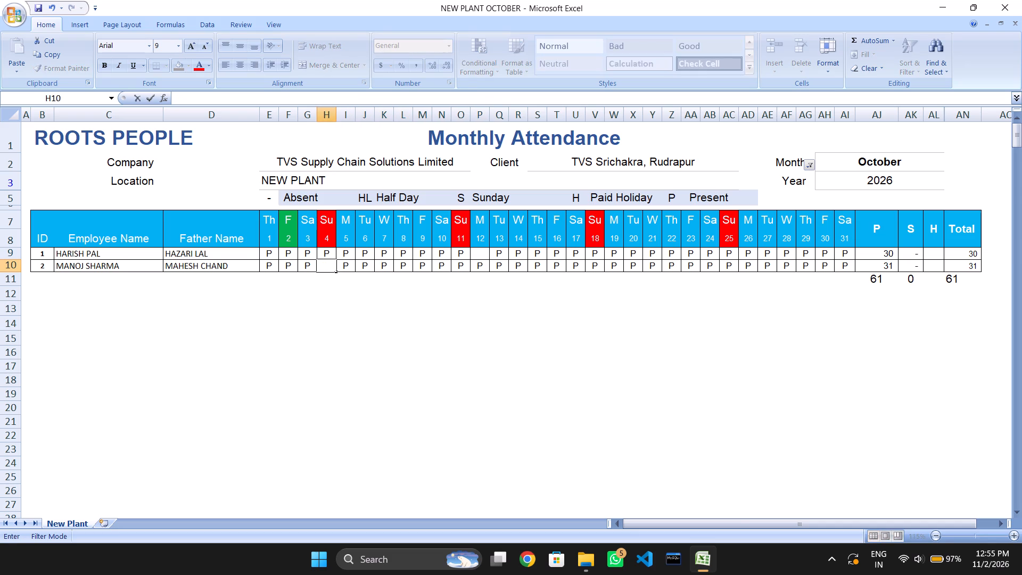
{"action": "key", "text": "Right"}
Clear the second employee's attendance mark for October 29.
{"action": "key", "text": "Right"}
{"action": "key", "text": "Right"}
{"action": "key", "text": "Right"}
{"action": "key", "text": "Right"}
{"action": "key", "text": "Right"}
{"action": "key", "text": "Right"}
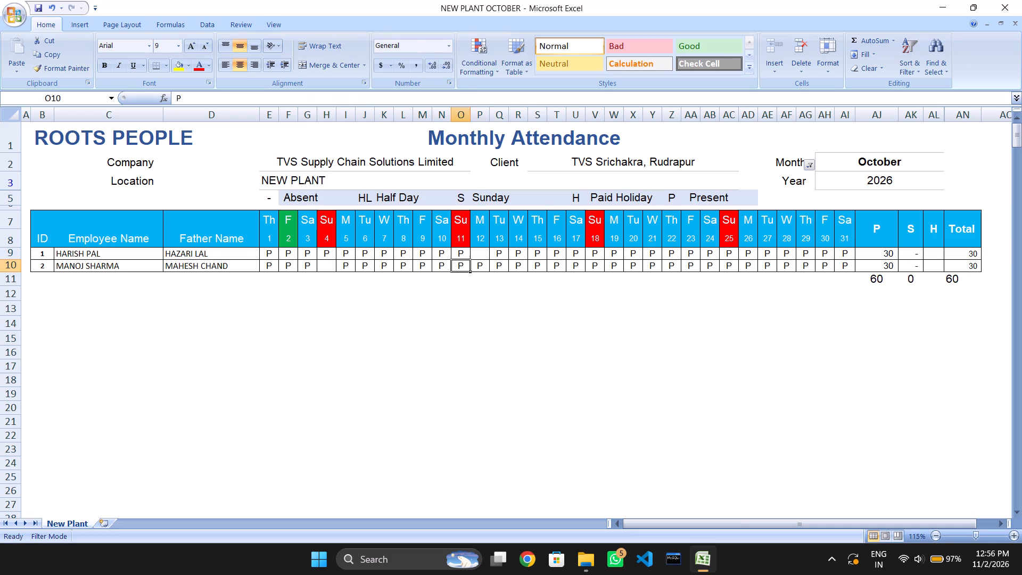
{"action": "key", "text": "Right"}
{"action": "key", "text": "Right"}
{"action": "key", "text": "Right"}
{"action": "key", "text": "Right"}
{"action": "key", "text": "Right"}
{"action": "key", "text": "Right"}
{"action": "key", "text": "Right"}
{"action": "key", "text": "Right"}
{"action": "key", "text": "Right"}
{"action": "key", "text": "Right"}
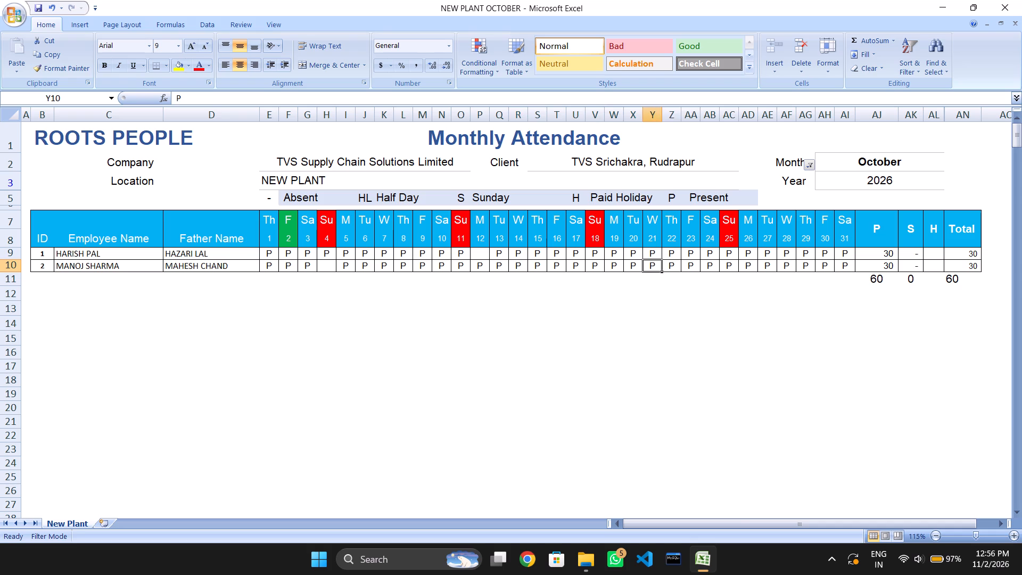
{"action": "key", "text": "Right"}
{"action": "key", "text": "Right"}
{"action": "key", "text": "Right"}
{"action": "key", "text": "Right"}
{"action": "key", "text": "Right"}
{"action": "key", "text": "Right"}
{"action": "key", "text": "Right"}
{"action": "key", "text": "Right"}
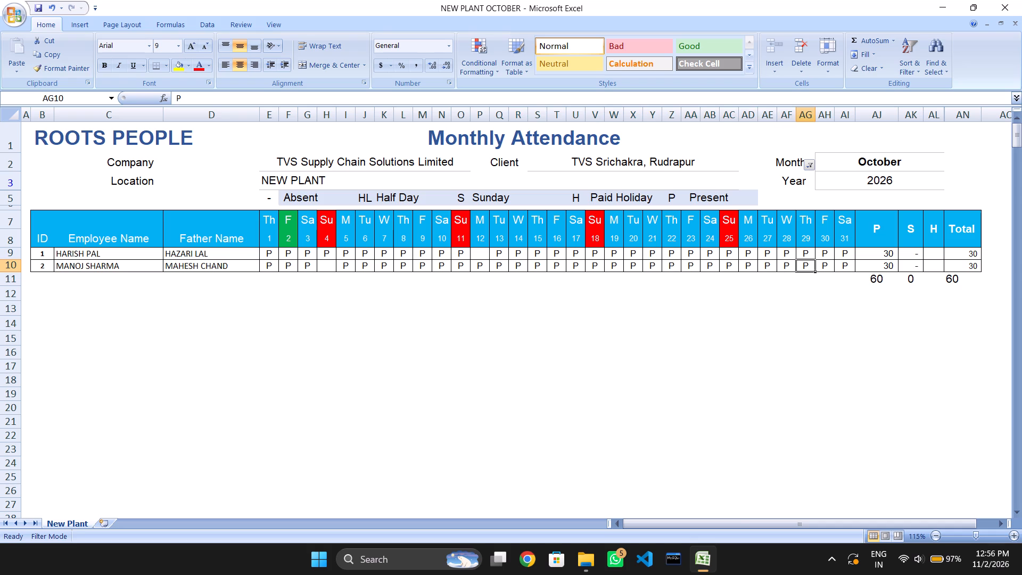
{"action": "key", "text": "BackSpace"}
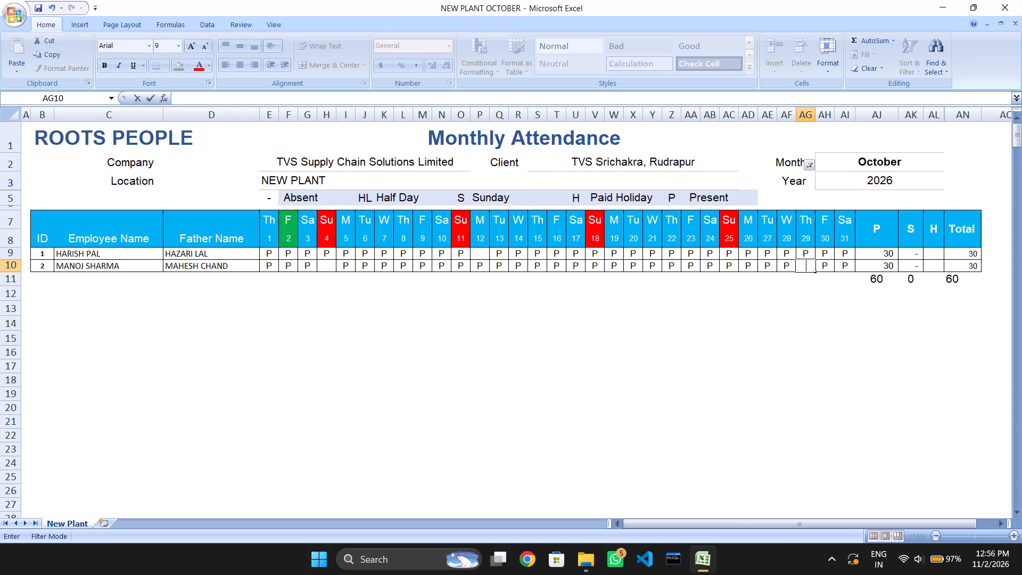
{"action": "key", "text": "Right"}
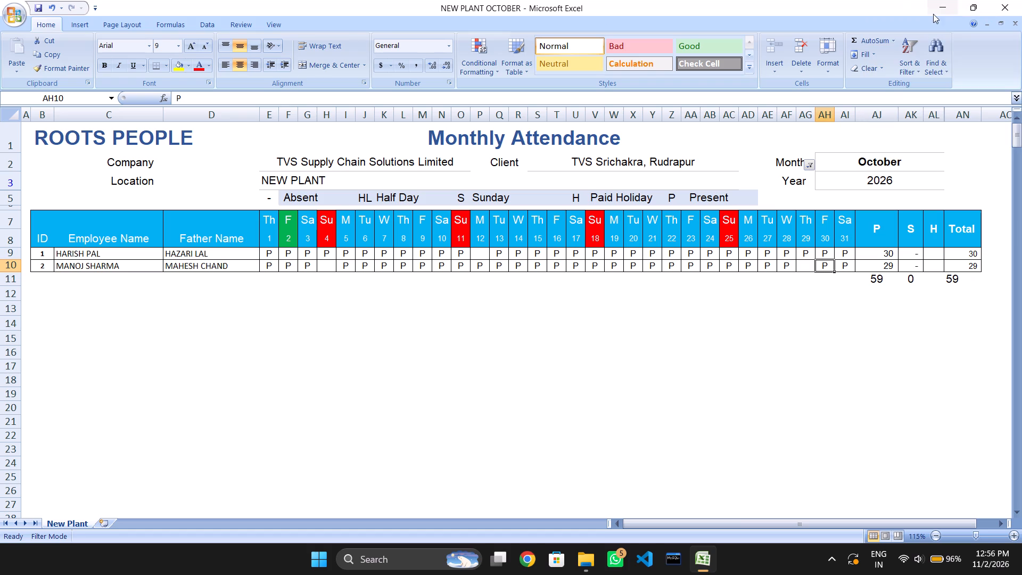
Save the NEW PLANT OCTOBER workbook.
{"action": "left_click", "coordinate": [38, 6]}
{"action": "left_click", "coordinate": [975, 9]}
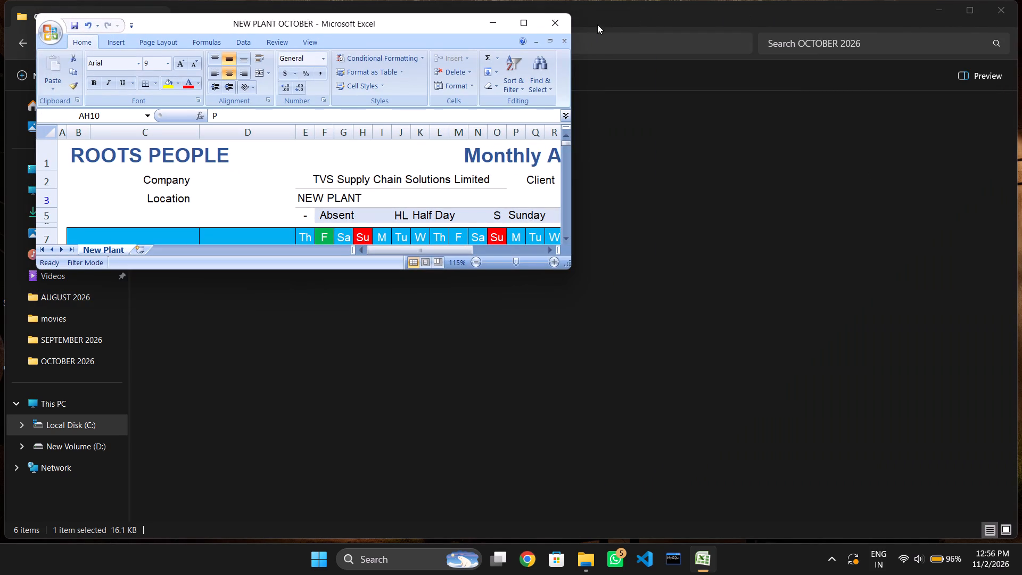
{"action": "left_click", "coordinate": [524, 22]}
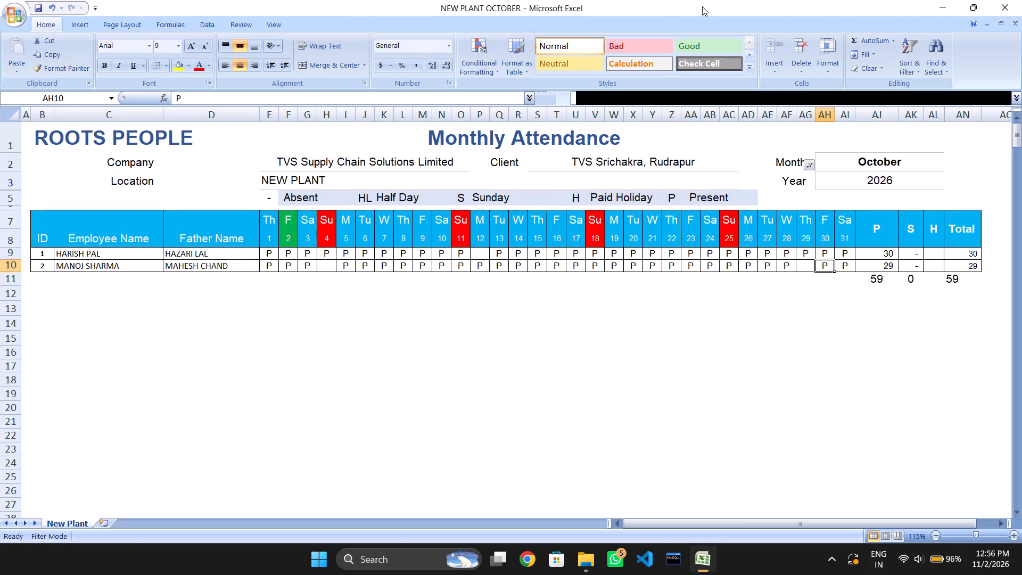
Open the attendance report workbook "1 o 30 attendance_report (1) (1)" from the Downloads folder.
{"action": "left_click", "coordinate": [941, 4]}
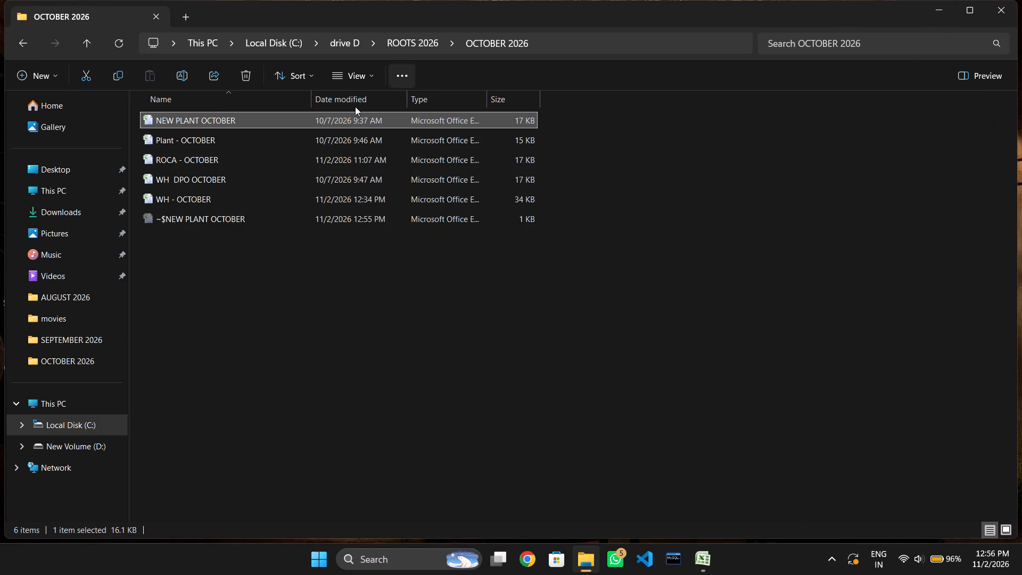
{"action": "double_click", "coordinate": [53, 210]}
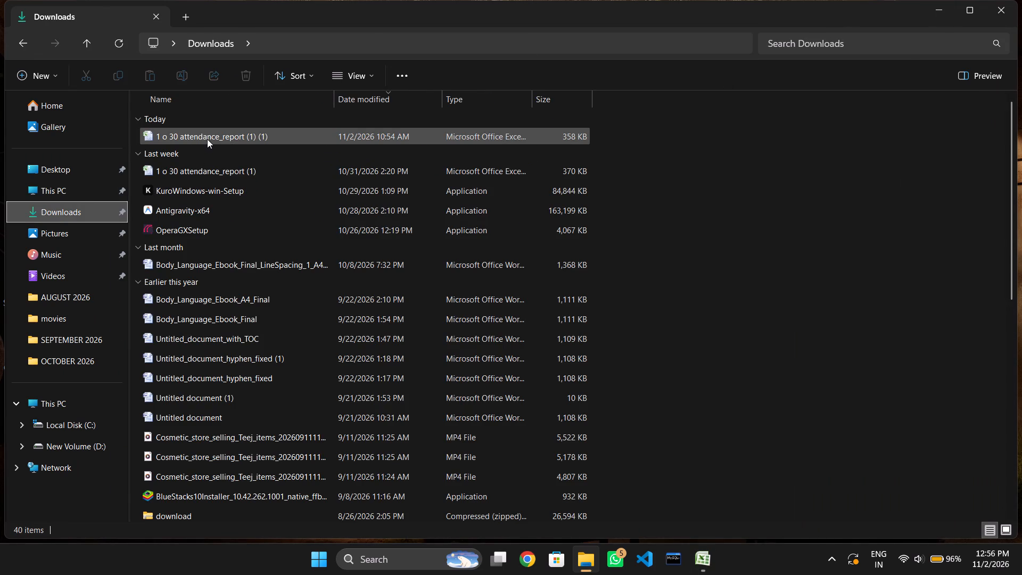
{"action": "double_click", "coordinate": [207, 138]}
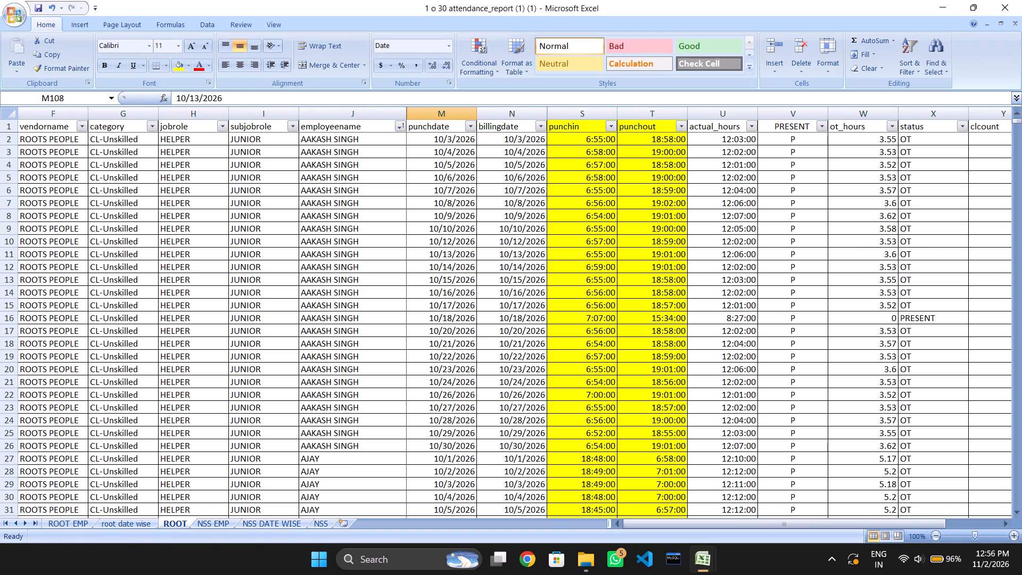
Filter the employeename column of the ROOT sheet to only the second New Plant employee's punch records.
{"action": "left_click", "coordinate": [396, 127]}
{"action": "left_click", "coordinate": [310, 226]}
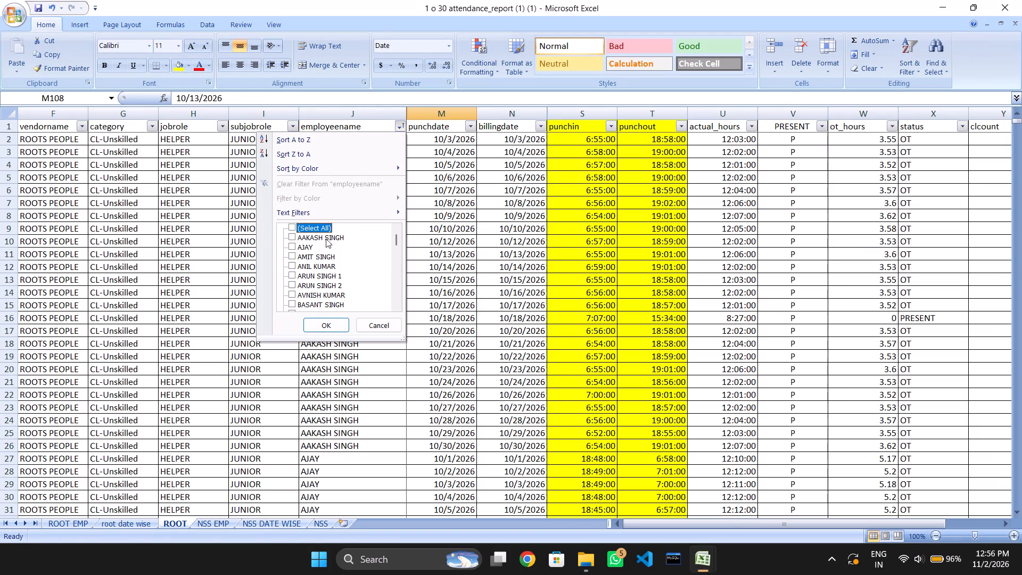
{"action": "scroll", "coordinate": [331, 246], "scroll_direction": "down", "scroll_amount": 8}
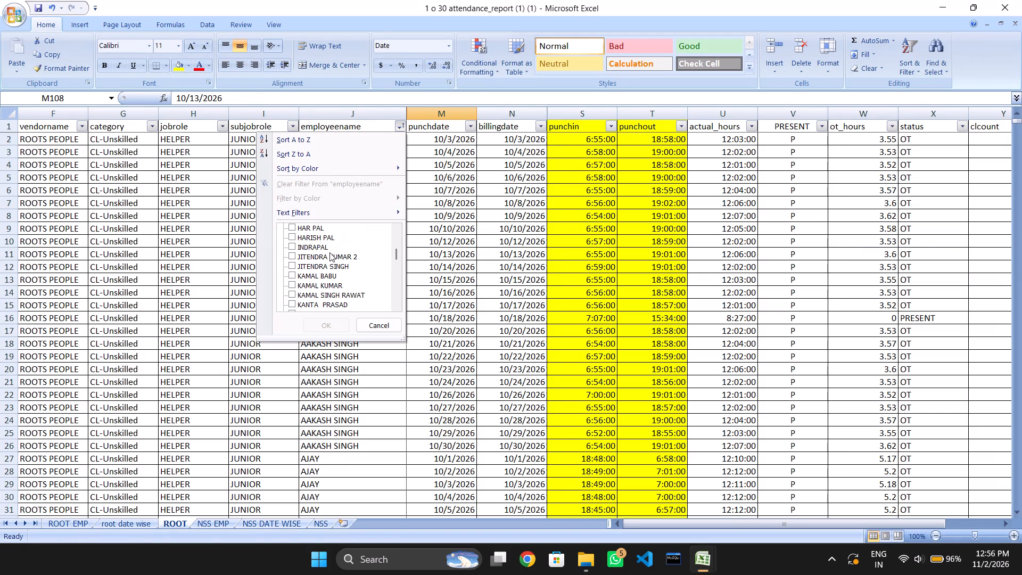
{"action": "scroll", "coordinate": [329, 254], "scroll_direction": "down", "scroll_amount": 2}
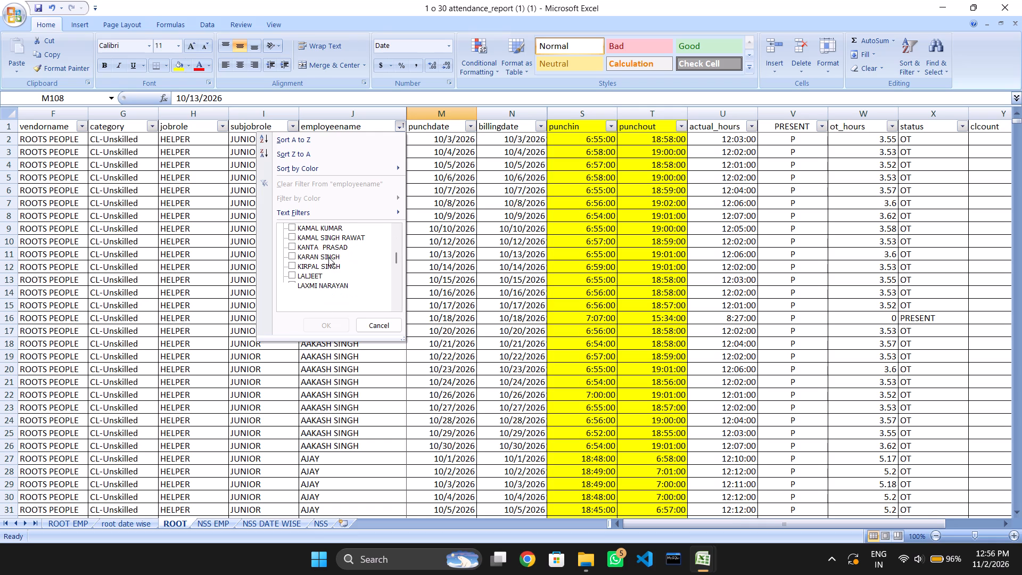
{"action": "scroll", "coordinate": [321, 275], "scroll_direction": "down", "scroll_amount": 1}
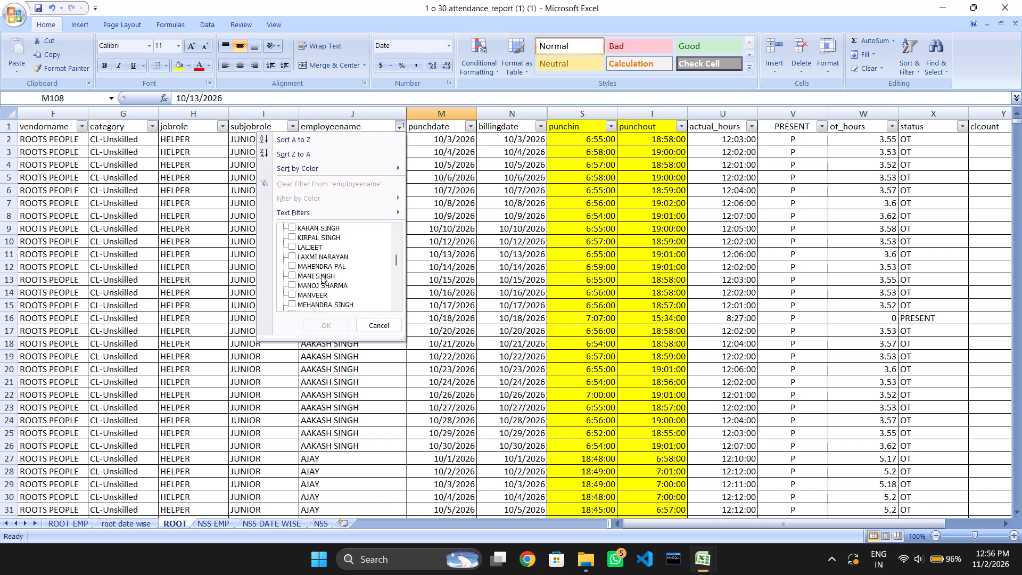
{"action": "left_click", "coordinate": [289, 283]}
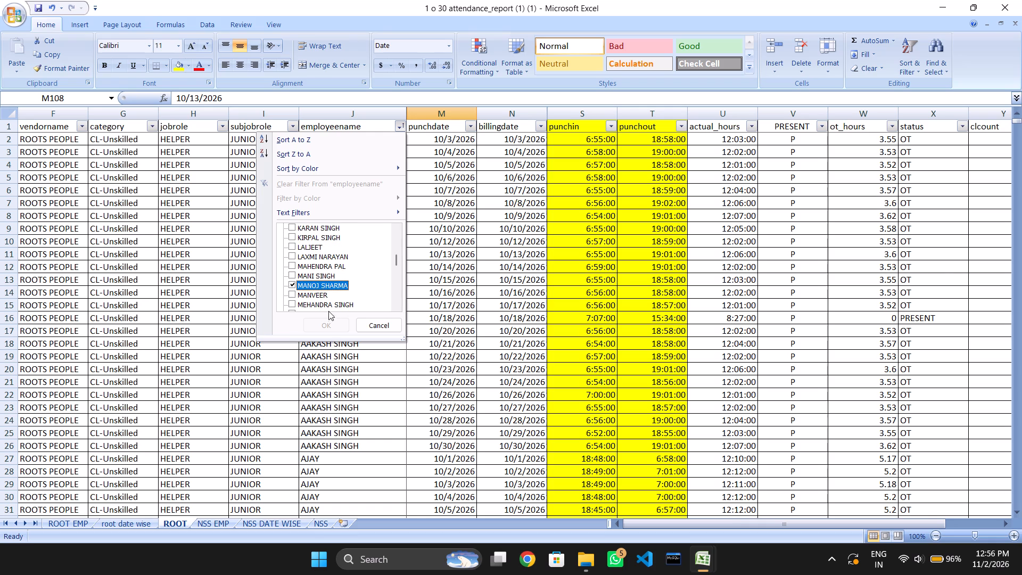
{"action": "left_click", "coordinate": [324, 326]}
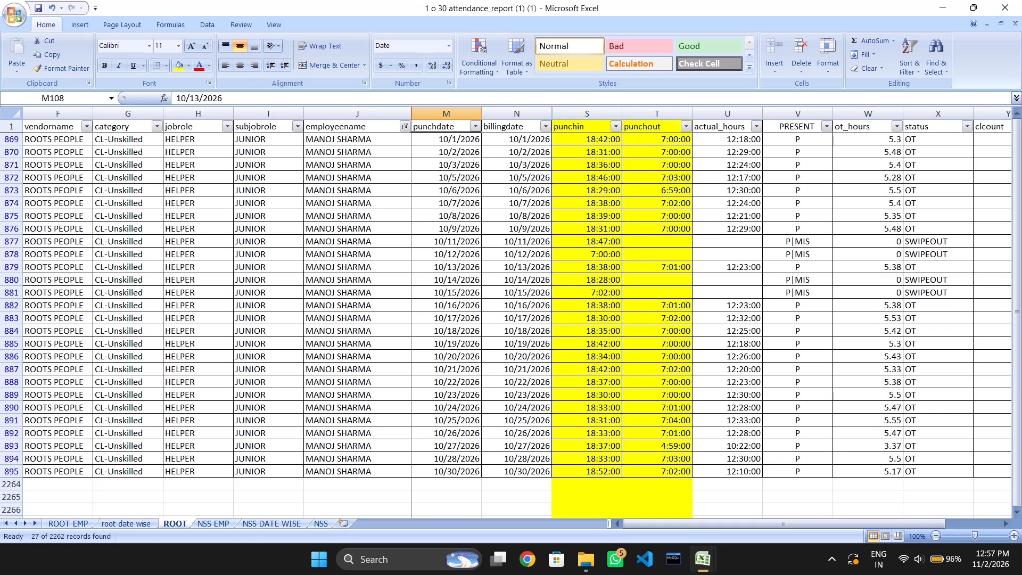
{"action": "left_click", "coordinate": [473, 497]}
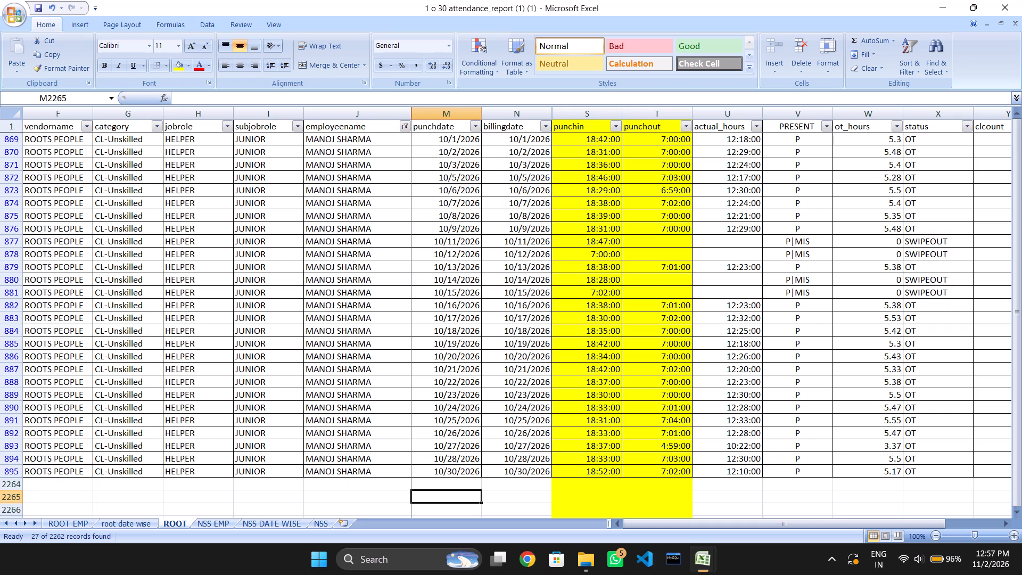
{"action": "left_click", "coordinate": [714, 259]}
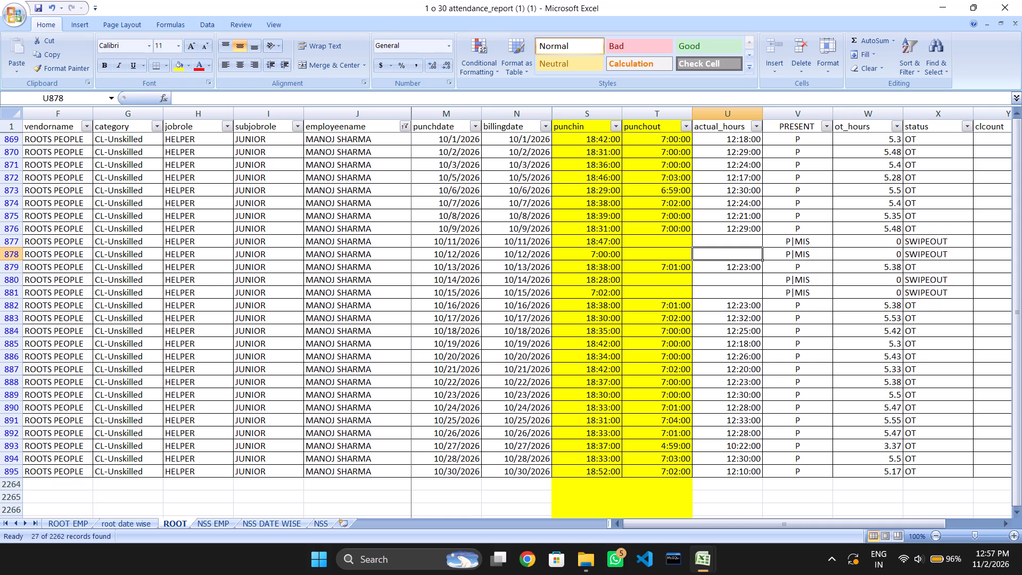
Select the filtered punchin entries and the billingdate entries from 10/1/2026 to 10/30/2026 to count the second employee's recorded days.
{"action": "left_click", "coordinate": [543, 241]}
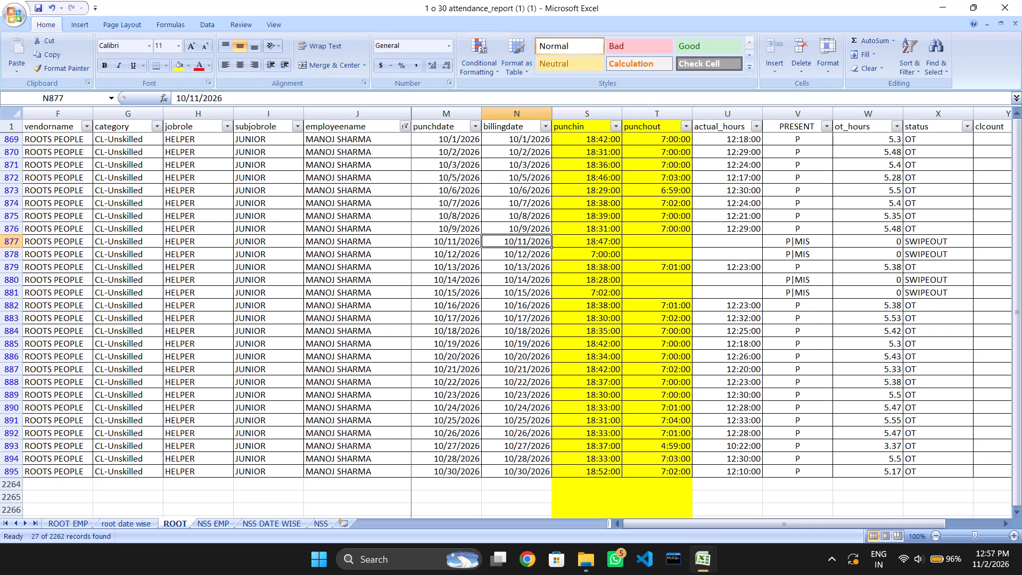
{"action": "left_click_drag", "start_coordinate": [601, 140], "coordinate": [594, 350]}
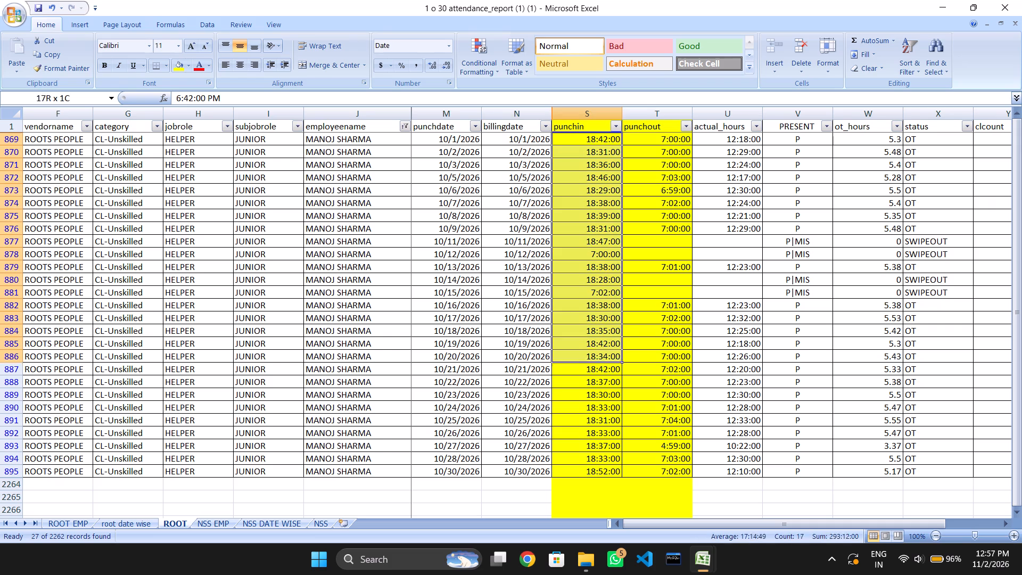
{"action": "left_click_drag", "start_coordinate": [594, 350], "coordinate": [594, 469]}
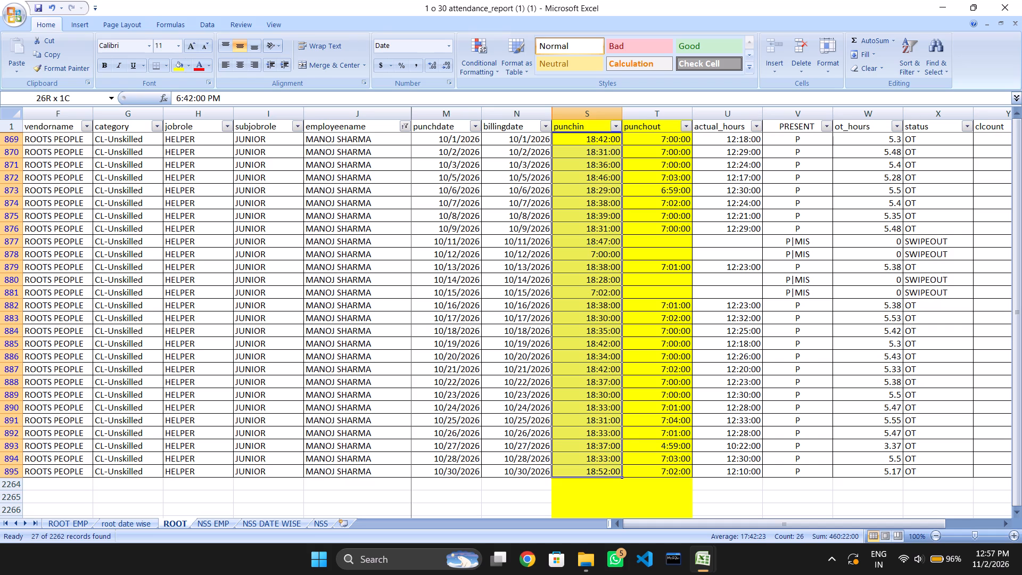
{"action": "left_click_drag", "start_coordinate": [594, 469], "coordinate": [596, 469]}
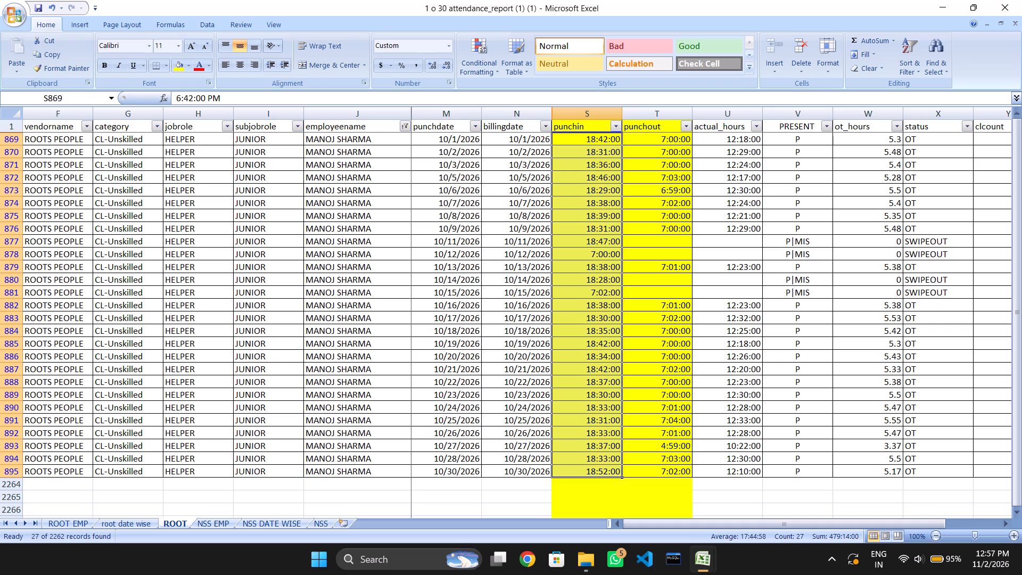
{"action": "left_click", "coordinate": [632, 323]}
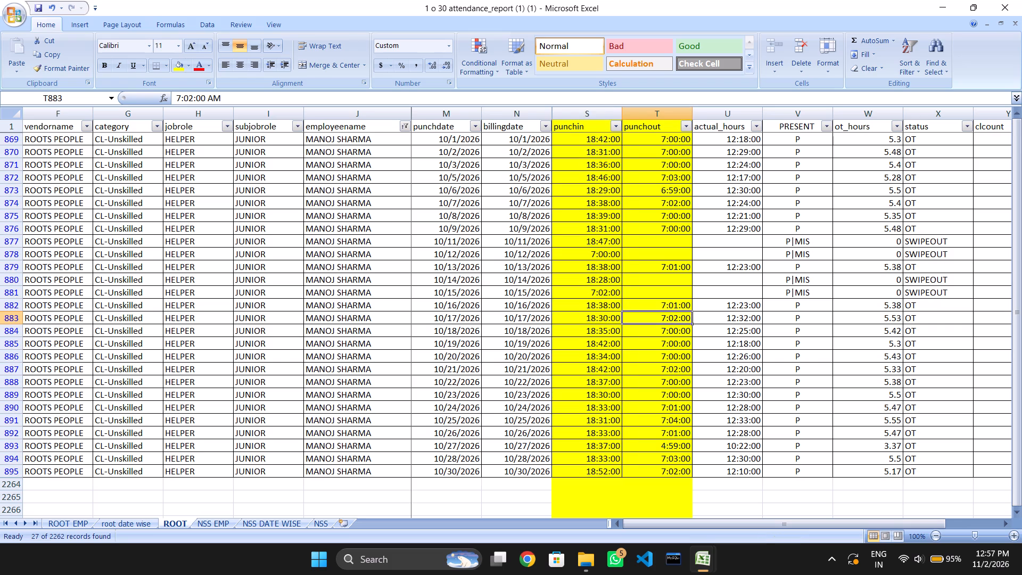
{"action": "left_click_drag", "start_coordinate": [514, 138], "coordinate": [508, 236]}
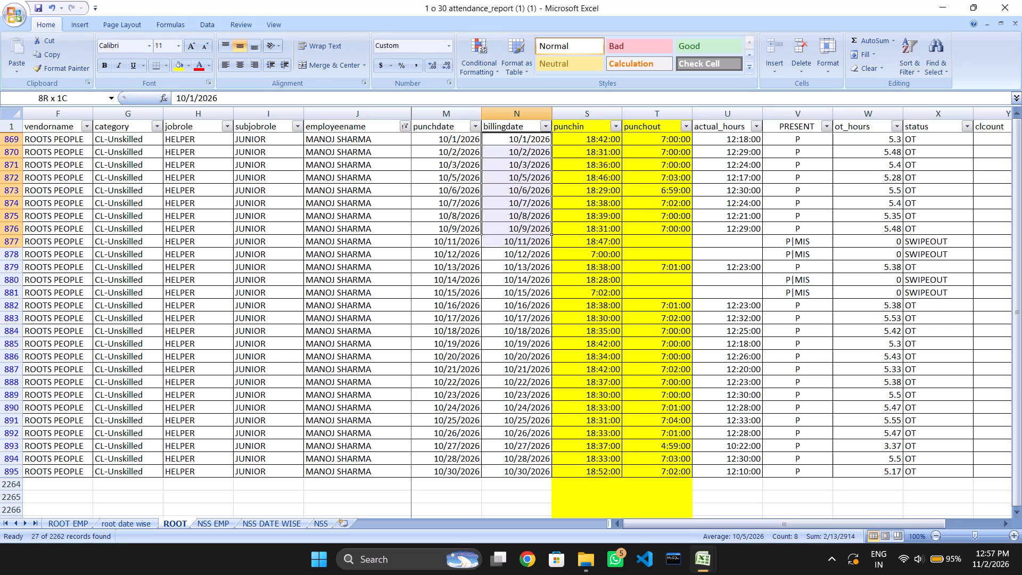
{"action": "left_click_drag", "start_coordinate": [508, 236], "coordinate": [507, 468]}
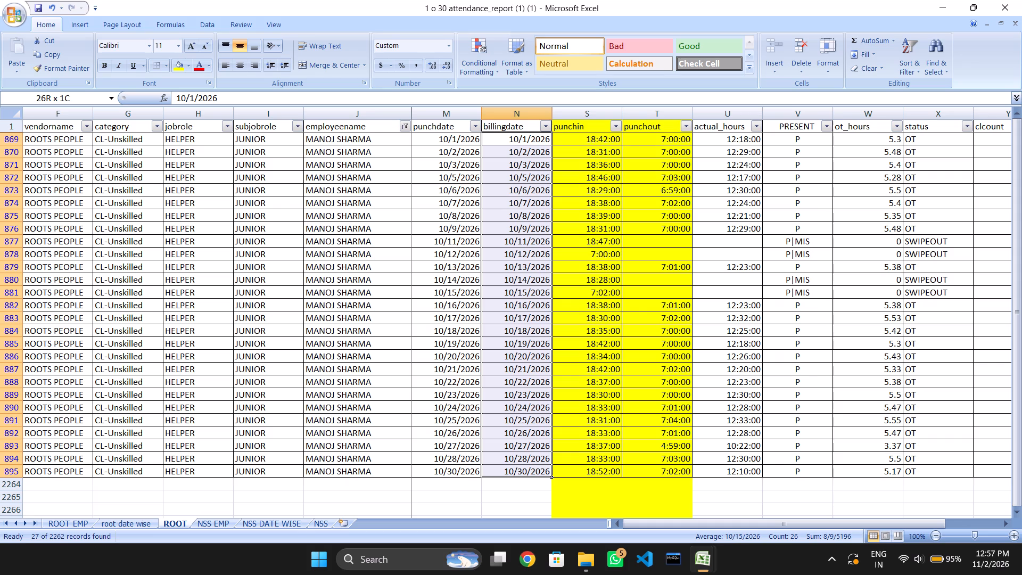
{"action": "left_click_drag", "start_coordinate": [507, 468], "coordinate": [507, 468]}
{"action": "left_click_drag", "start_coordinate": [507, 468], "coordinate": [510, 466]}
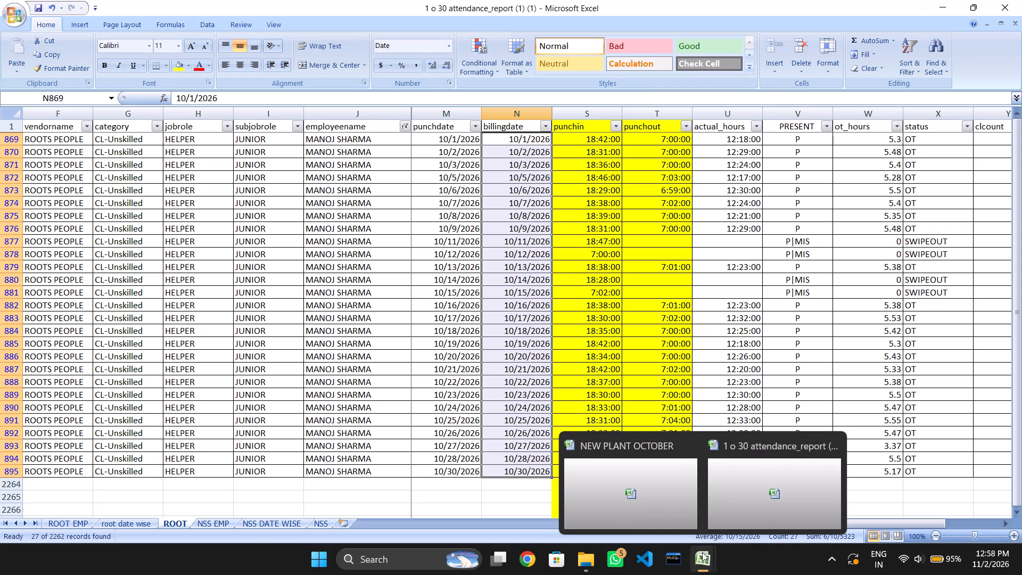
Check the second employee's marks in the NEW PLANT OCTOBER workbook against the punch records, returning to the attendance report.
{"action": "left_click", "coordinate": [661, 507]}
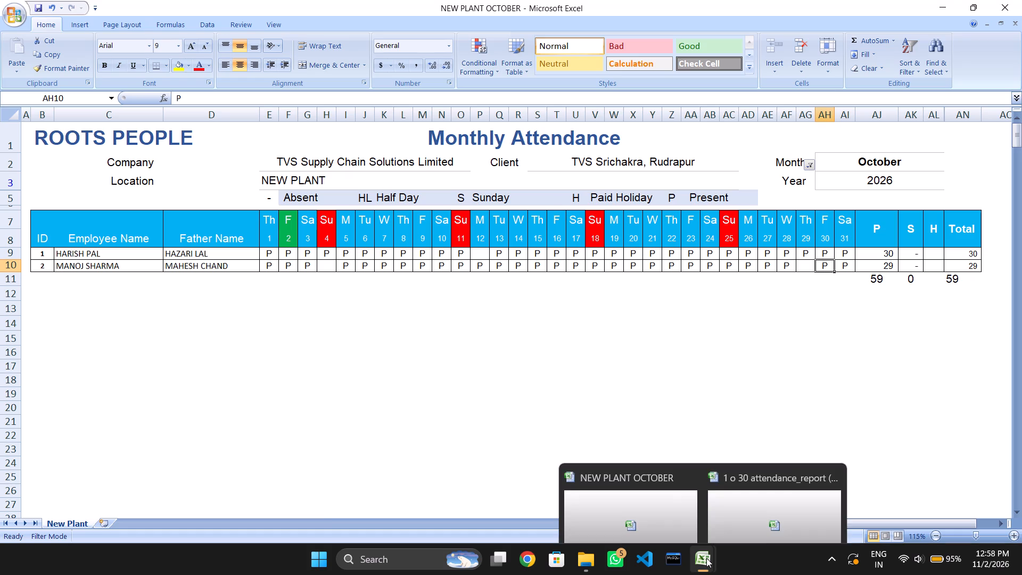
{"action": "left_click", "coordinate": [751, 493]}
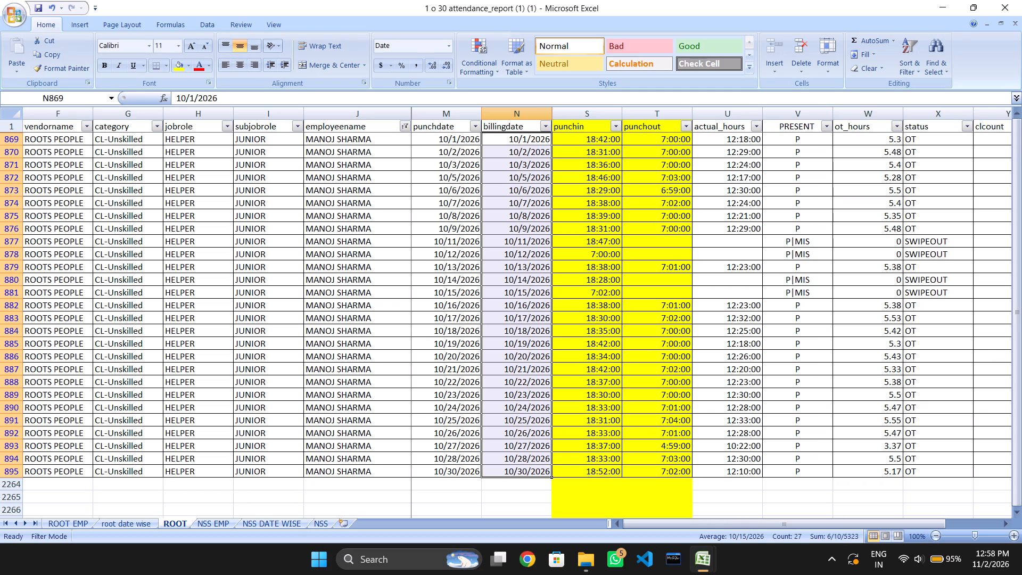
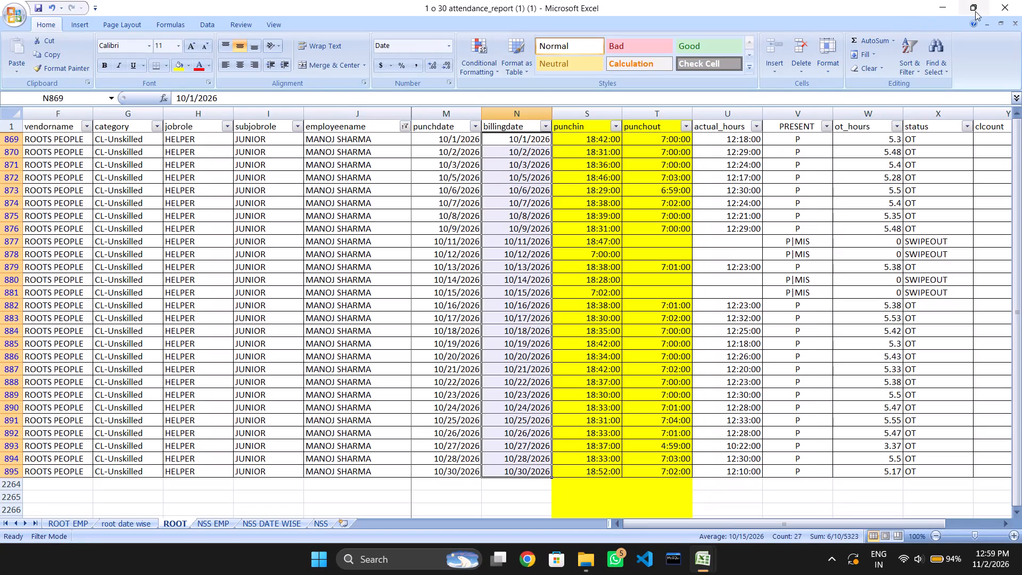
Close the attendance report workbook without saving its changes.
{"action": "left_click", "coordinate": [1007, 3]}
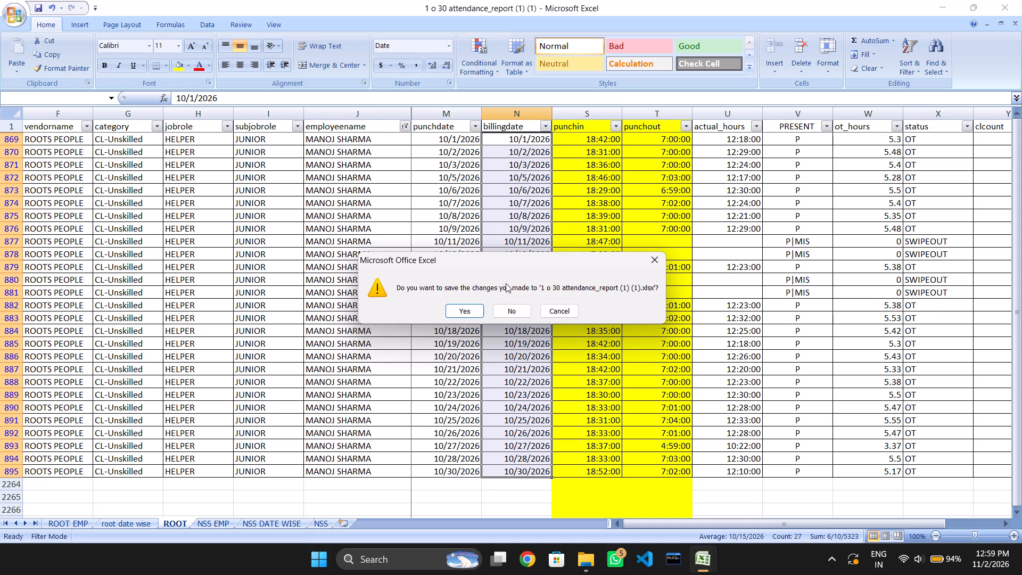
{"action": "left_click", "coordinate": [516, 308]}
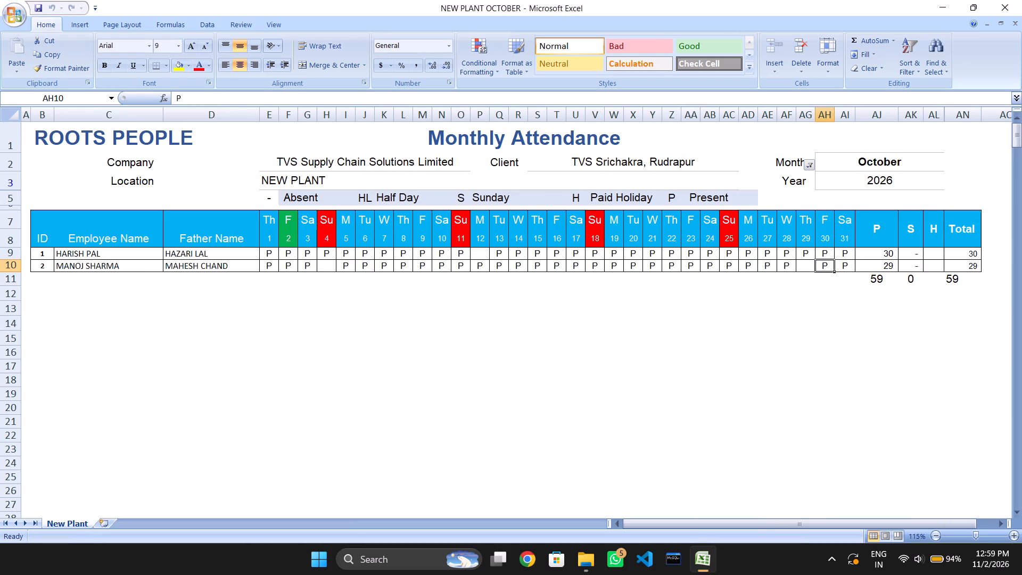
Clear the second employee's attendance mark for Saturday, October 10 in the New Plant sheet.
{"action": "left_click", "coordinate": [446, 266]}
{"action": "key", "text": "BackSpace"}
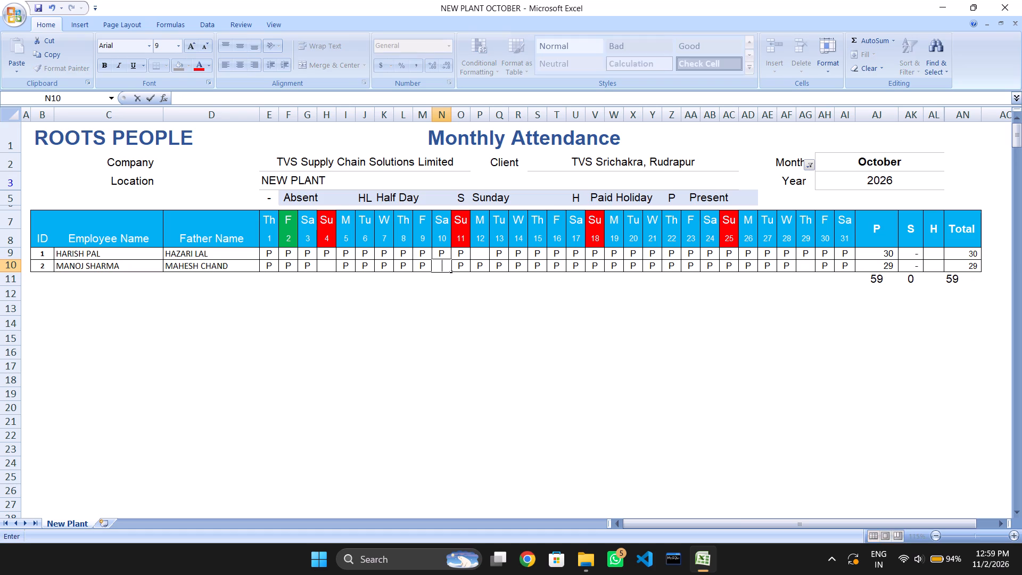
{"action": "left_click", "coordinate": [636, 459]}
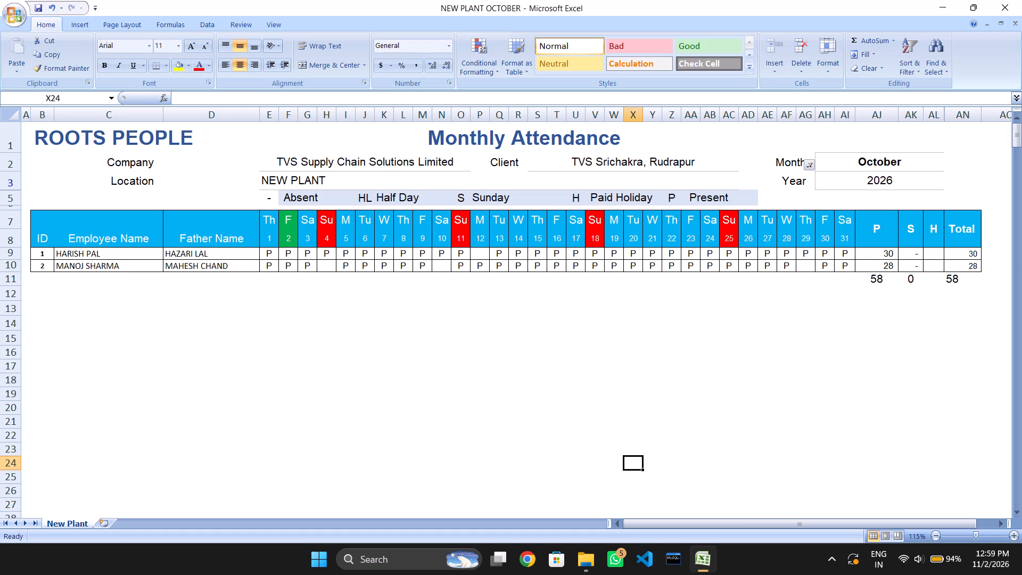
Insert a blank column between days 1 and 2 and enter H in it for both employees.
{"action": "right_click", "coordinate": [289, 113]}
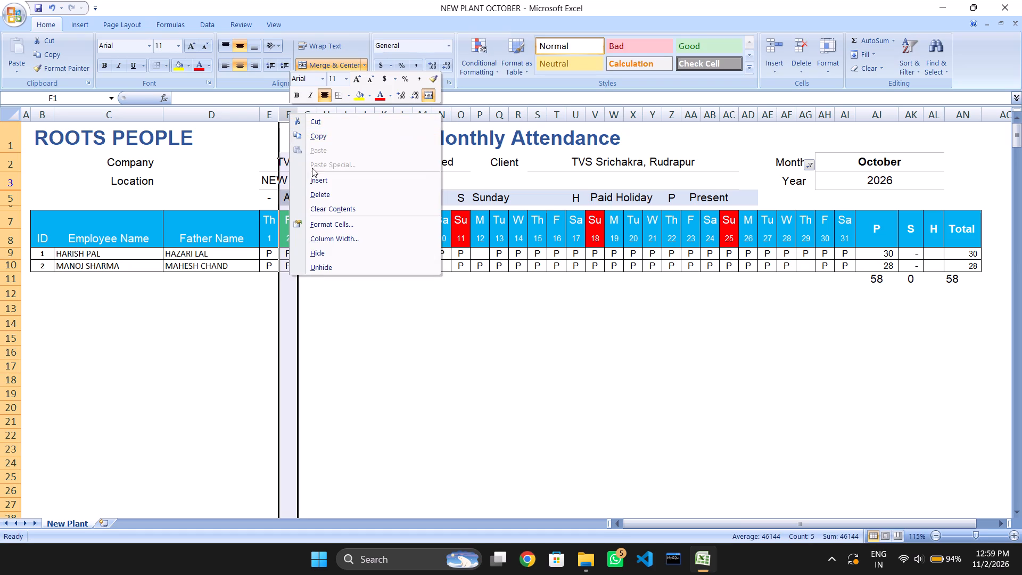
{"action": "left_click", "coordinate": [320, 181]}
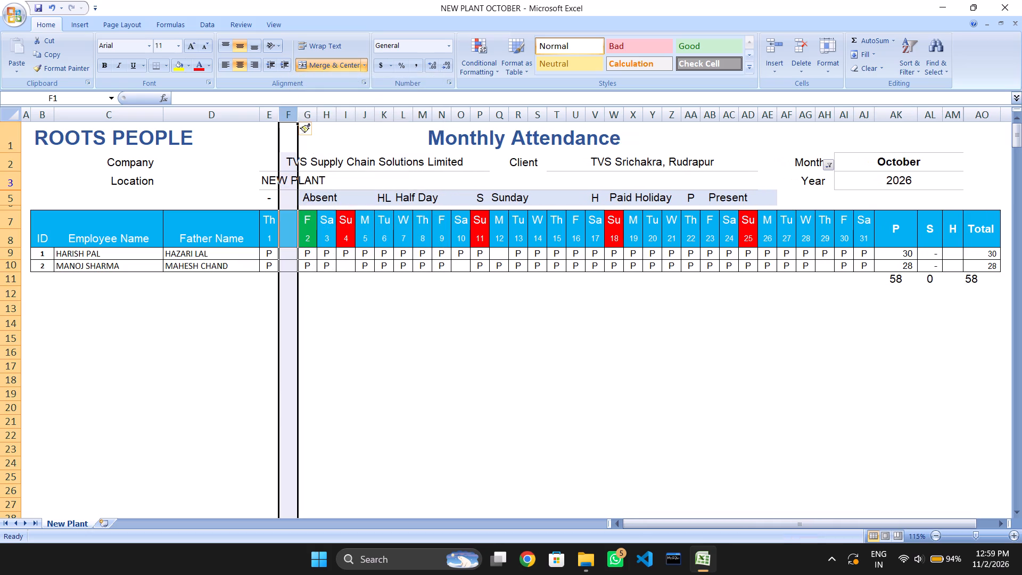
{"action": "left_click", "coordinate": [308, 297]}
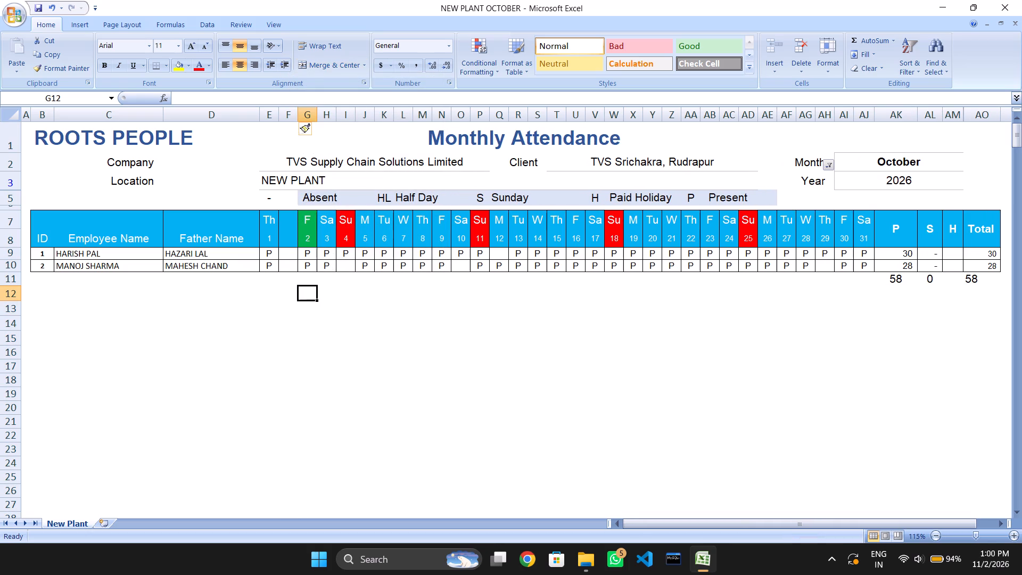
{"action": "left_click", "coordinate": [290, 251]}
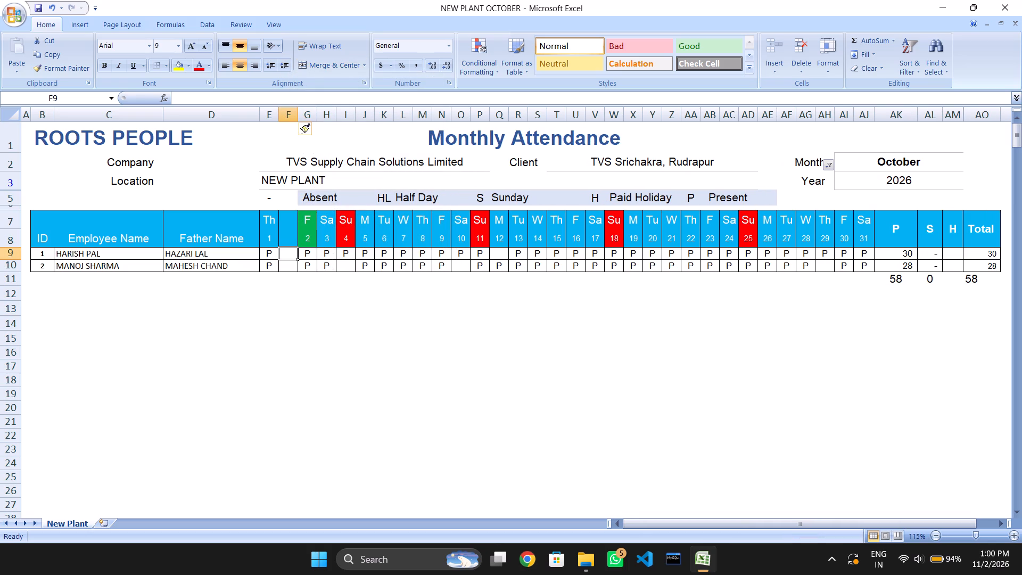
{"action": "key", "text": "h"}
{"action": "key", "text": "Down"}
{"action": "key", "text": "h"}
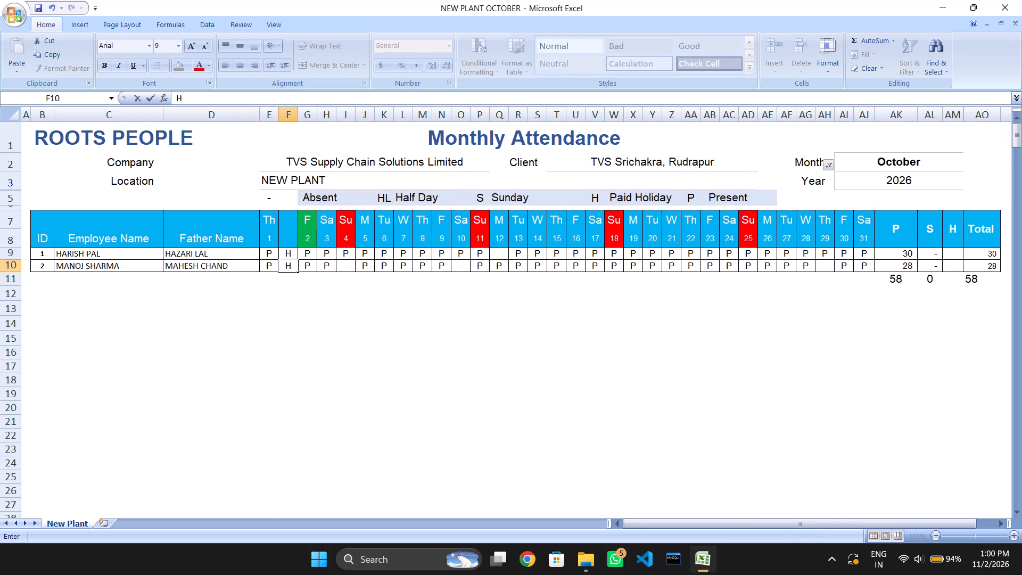
{"action": "key", "text": "Right"}
Mark Sunday the 4th as S for the first employee.
{"action": "key", "text": "Right"}
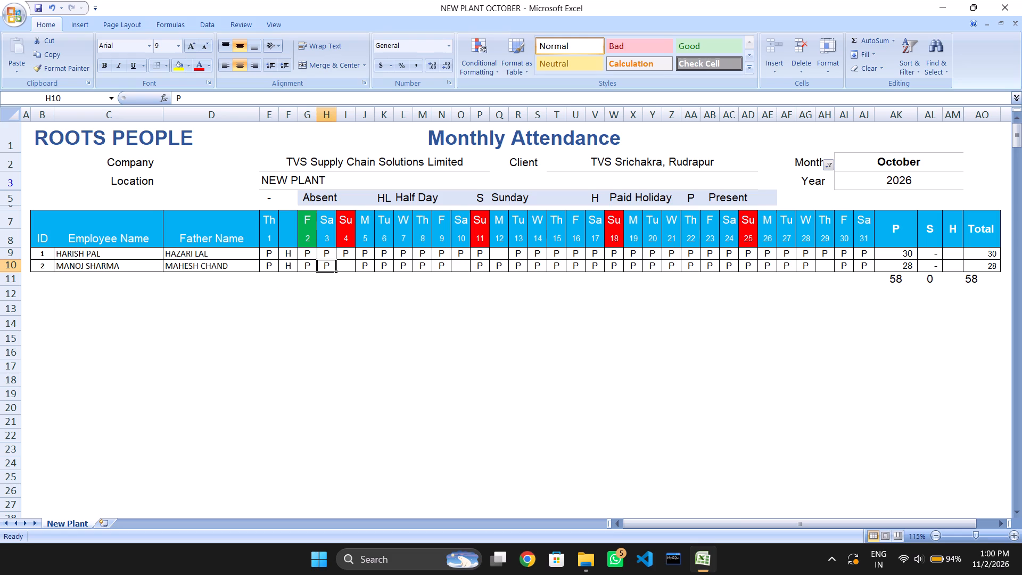
{"action": "key", "text": "Right"}
{"action": "key", "text": "Right"}
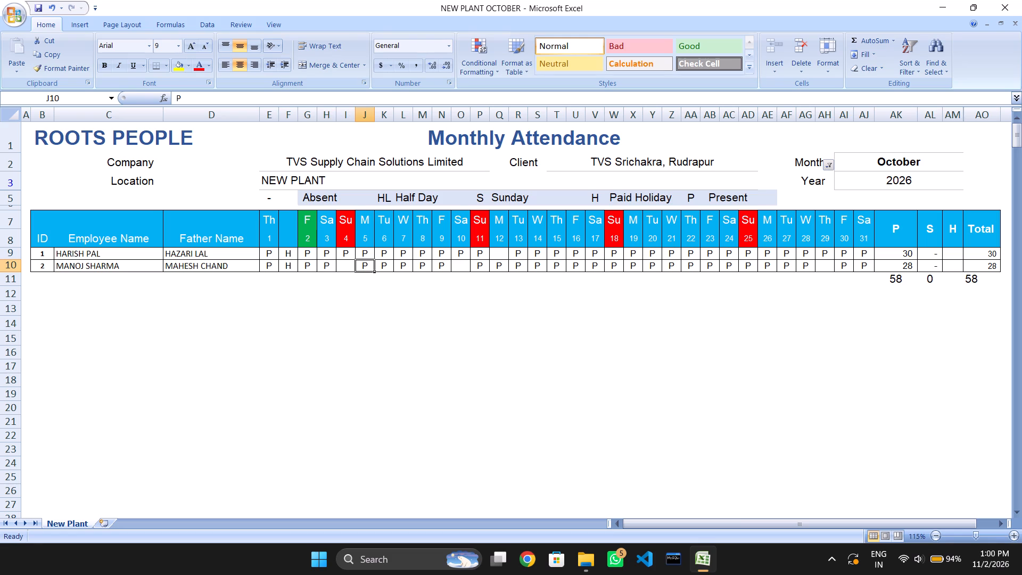
{"action": "left_click", "coordinate": [348, 253]}
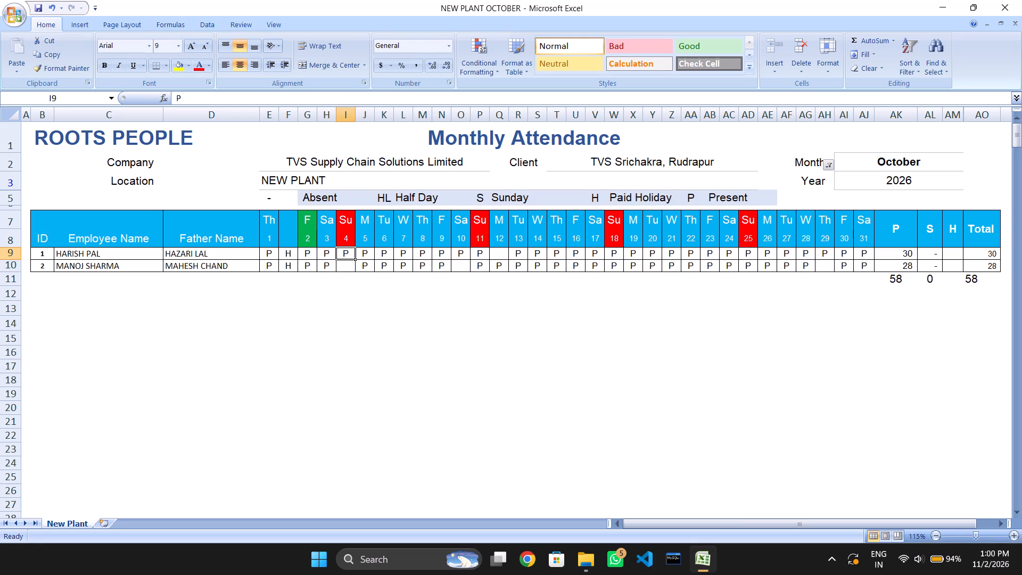
{"action": "key", "text": "s"}
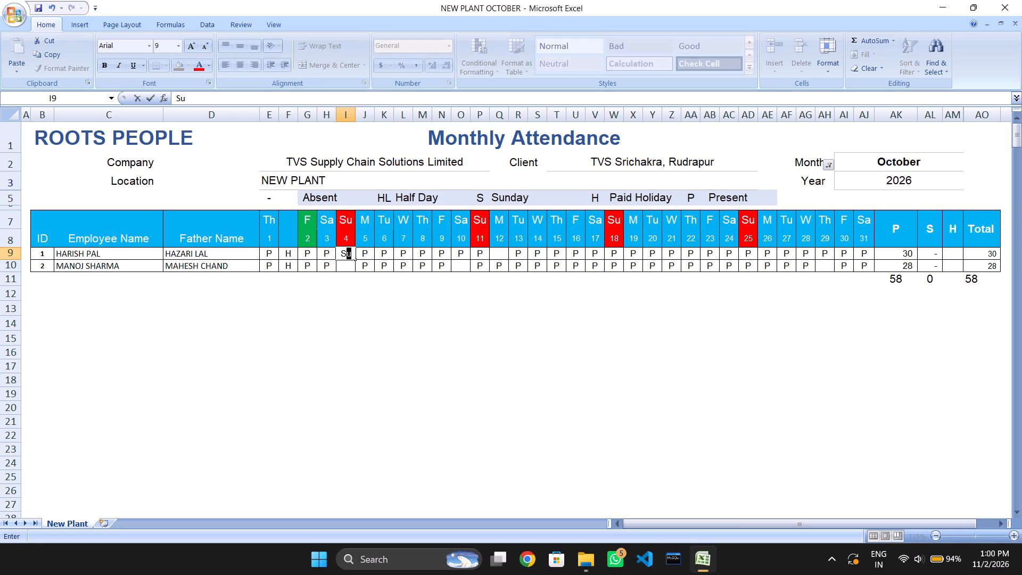
{"action": "key", "text": "BackSpace"}
{"action": "key", "text": "Right"}
Mark Sunday the 11th as S for both employees.
{"action": "key", "text": "Right"}
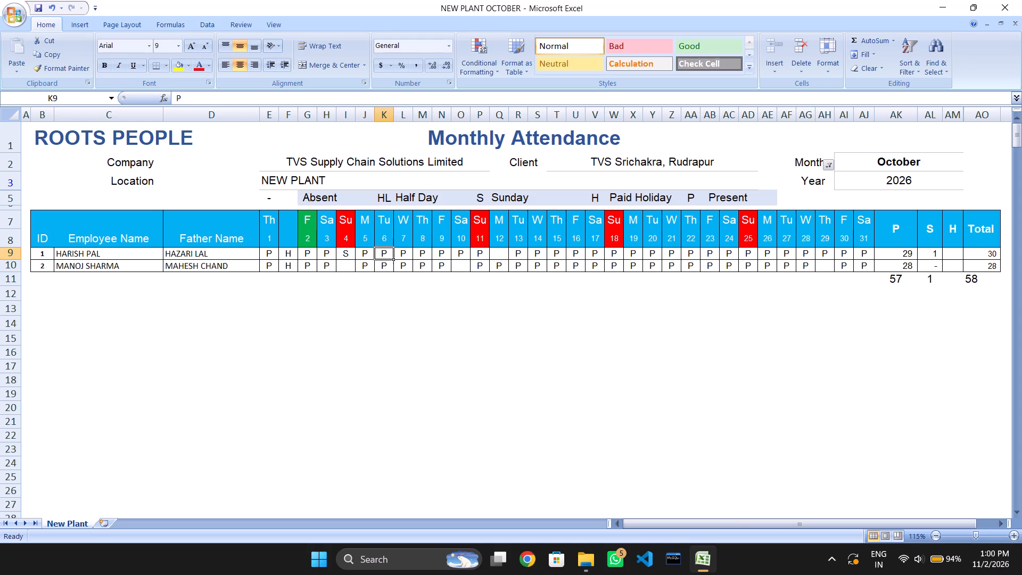
{"action": "key", "text": "Right"}
{"action": "key", "text": "Right"}
{"action": "key", "text": "Right"}
{"action": "key", "text": "Right"}
{"action": "key", "text": "Right"}
{"action": "key", "text": "s"}
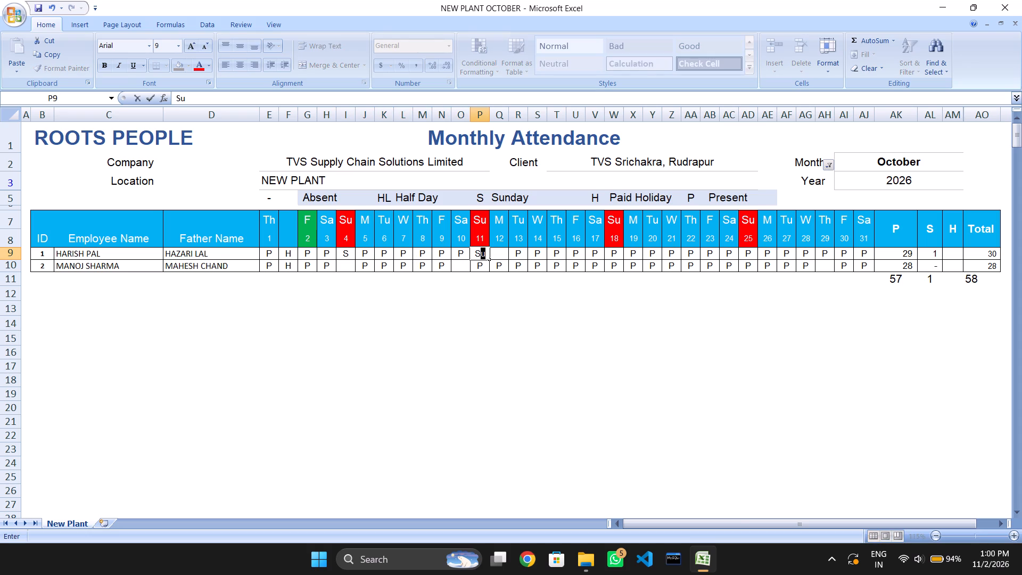
{"action": "key", "text": "BackSpace"}
{"action": "key", "text": "Down"}
{"action": "key", "text": "s"}
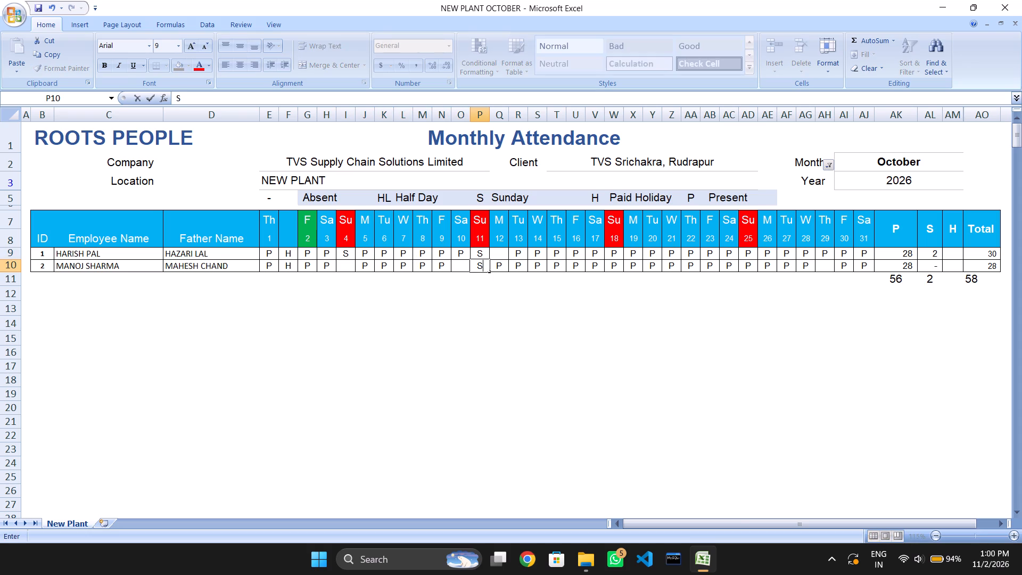
{"action": "key", "text": "Right"}
Mark Sunday the 18th as S for both employees.
{"action": "key", "text": "Right"}
{"action": "key", "text": "Right"}
{"action": "key", "text": "Right"}
{"action": "key", "text": "Right"}
{"action": "key", "text": "Right"}
{"action": "key", "text": "Right"}
{"action": "key", "text": "Right"}
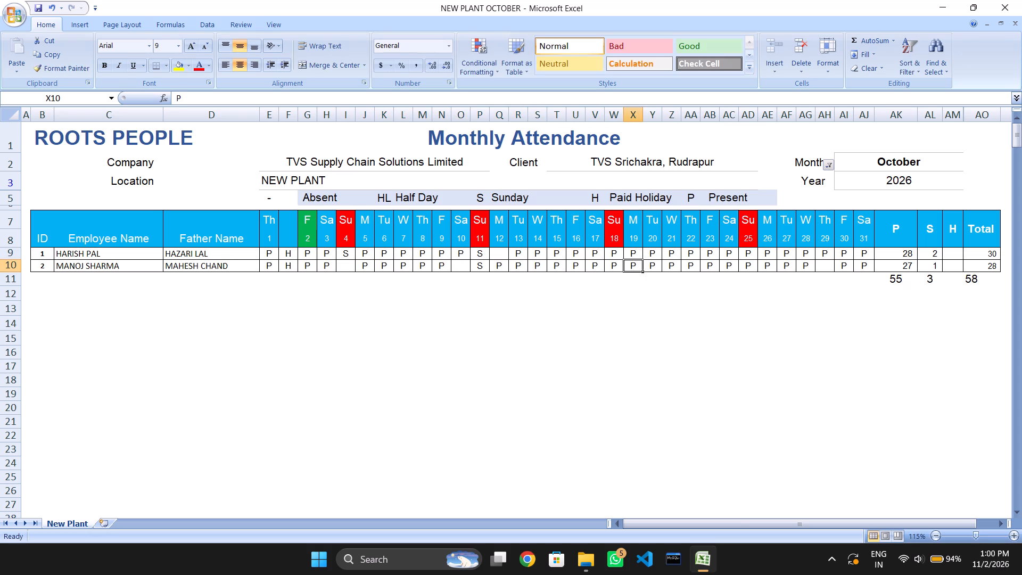
{"action": "key", "text": "Left"}
{"action": "key", "text": "s"}
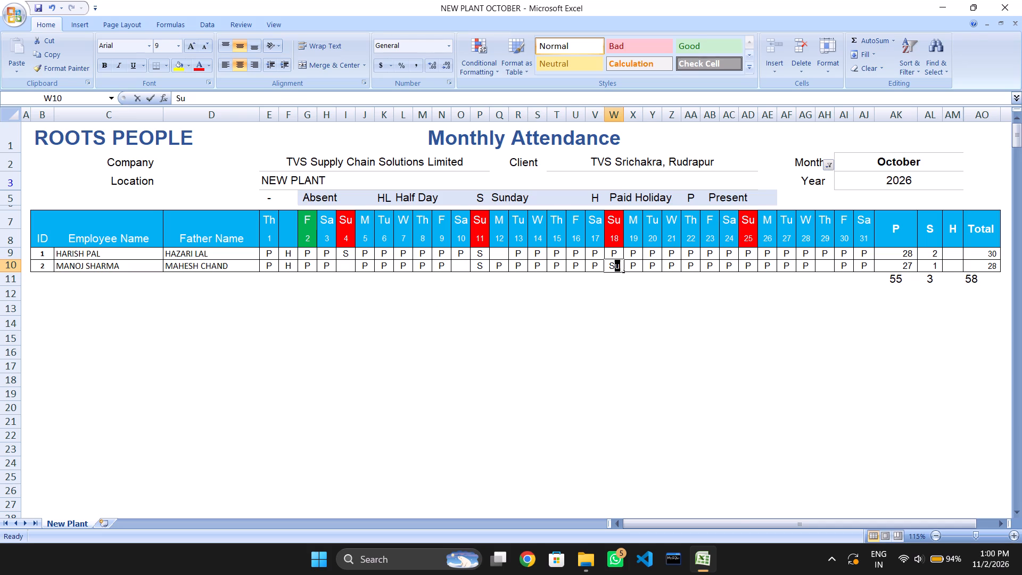
{"action": "key", "text": "BackSpace"}
{"action": "key", "text": "Up"}
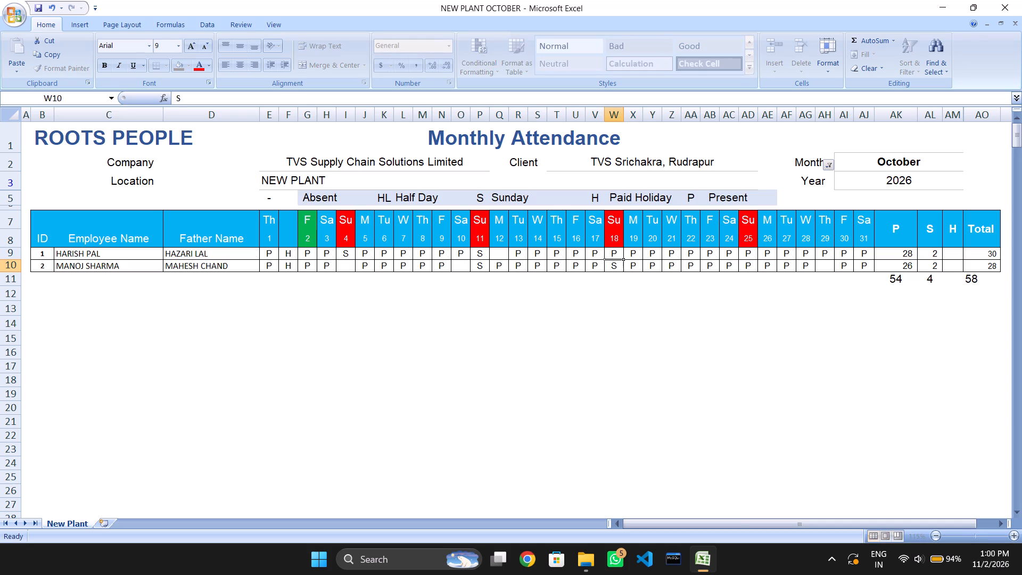
{"action": "key", "text": "s"}
{"action": "key", "text": "Right"}
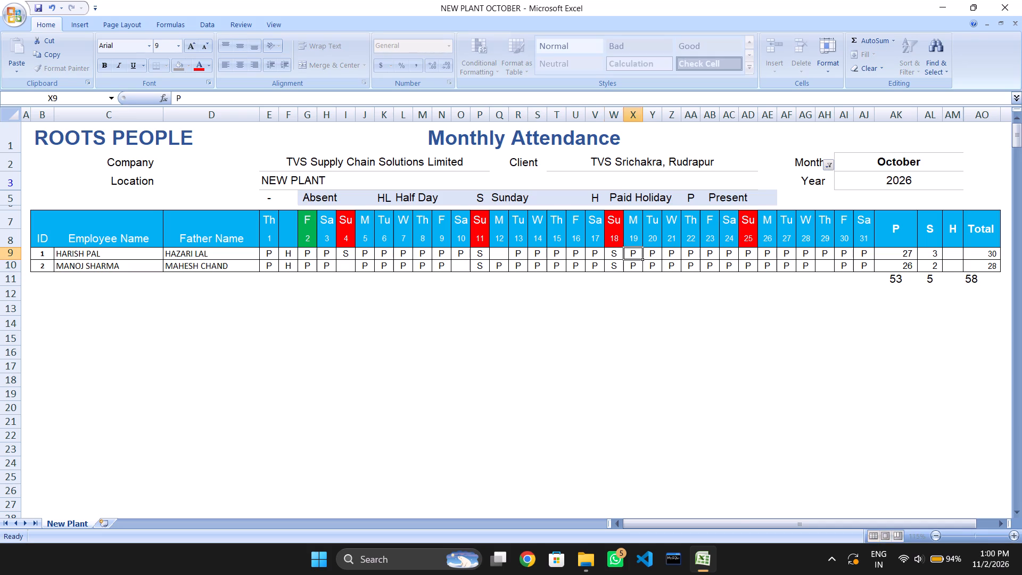
Mark Sunday the 25th as S for both employees.
{"action": "key", "text": "Right"}
{"action": "key", "text": "Right"}
{"action": "key", "text": "Right"}
{"action": "key", "text": "Right"}
{"action": "key", "text": "Right"}
{"action": "key", "text": "Right"}
{"action": "key", "text": "s"}
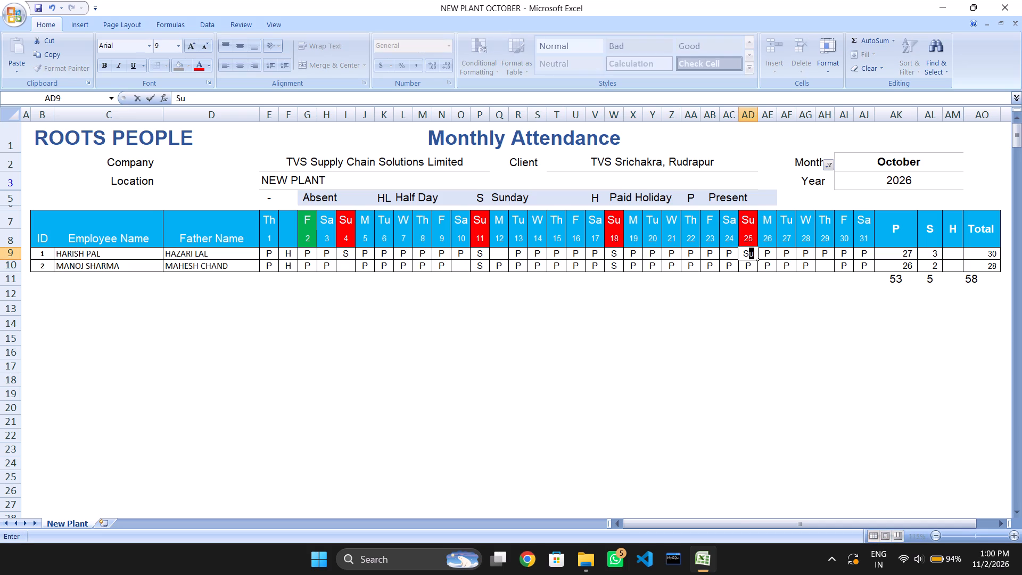
{"action": "key", "text": "BackSpace"}
{"action": "key", "text": "Down"}
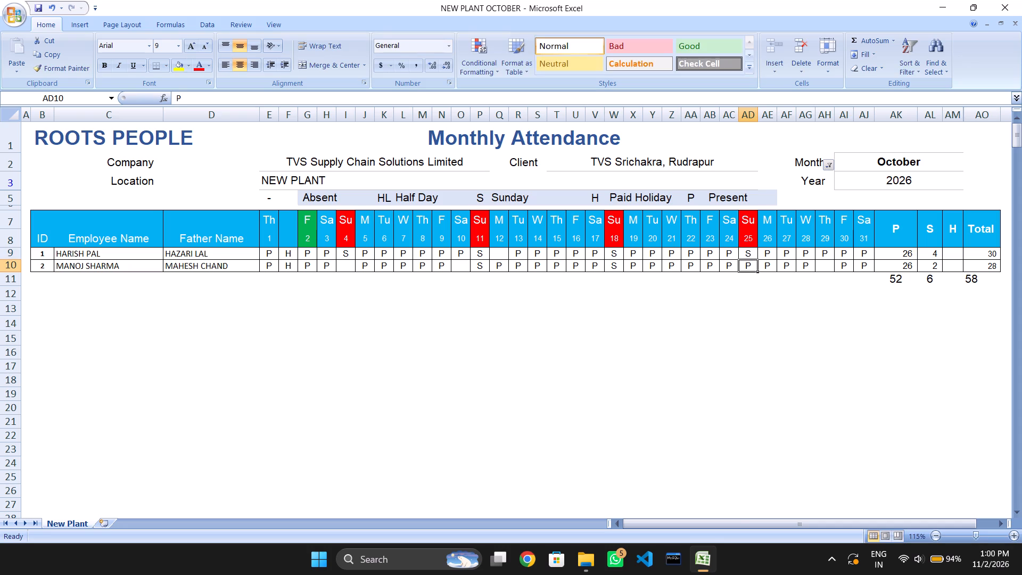
{"action": "key", "text": "s"}
{"action": "key", "text": "Right"}
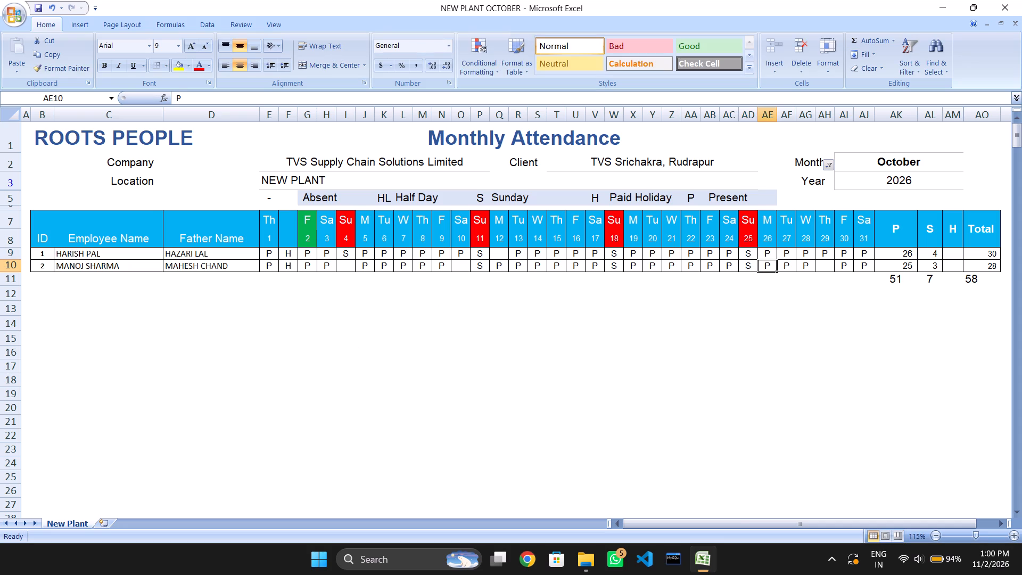
Apply a red font colour to both employees' cells under Sundays 4, 11, 18 and 25.
{"action": "left_click_drag", "start_coordinate": [347, 251], "coordinate": [347, 267]}
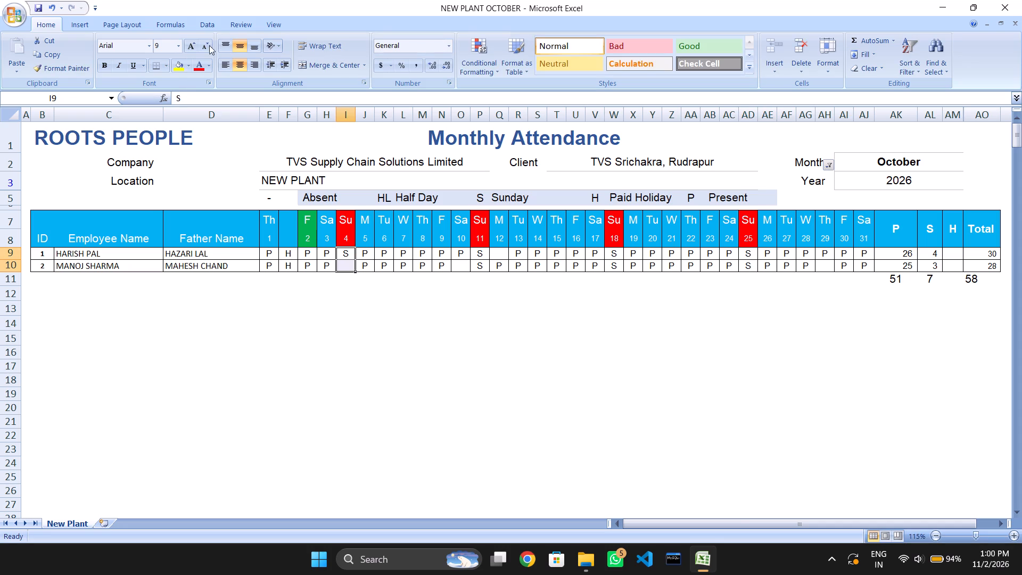
{"action": "left_click", "coordinate": [196, 67]}
{"action": "left_click_drag", "start_coordinate": [478, 251], "coordinate": [482, 266]}
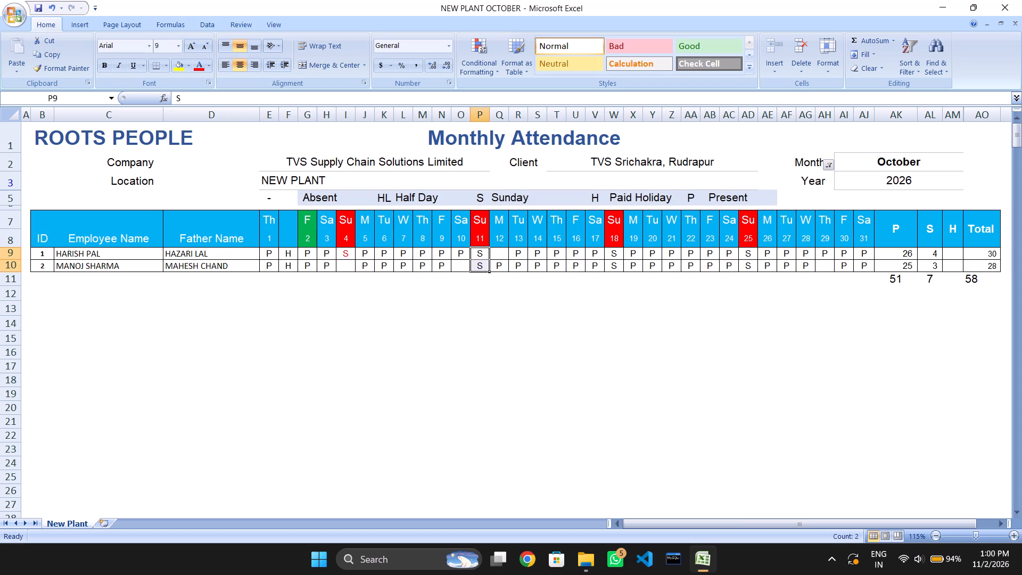
{"action": "left_click", "coordinate": [197, 69]}
{"action": "left_click_drag", "start_coordinate": [616, 254], "coordinate": [616, 269]}
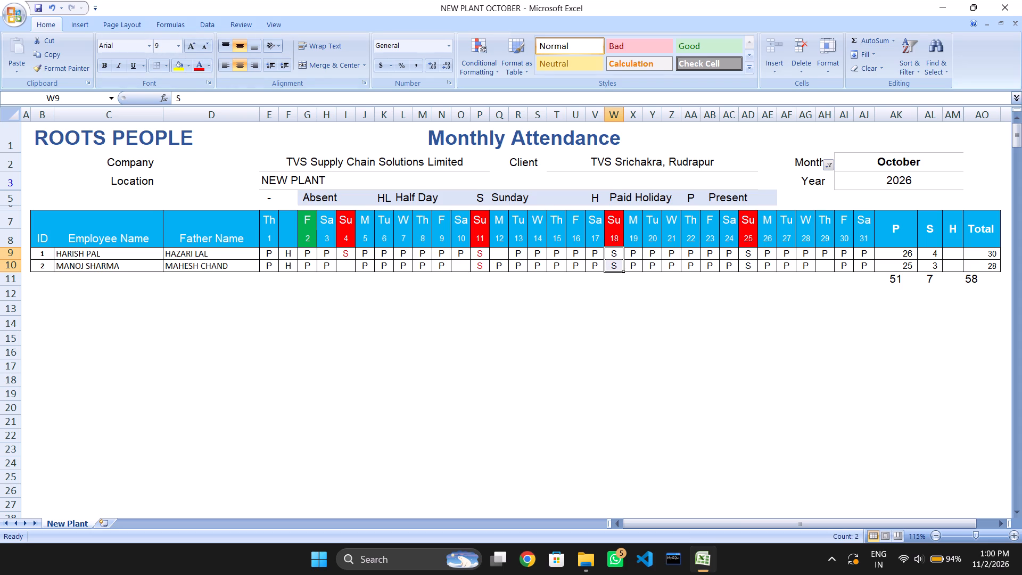
{"action": "left_click", "coordinate": [198, 66]}
{"action": "left_click_drag", "start_coordinate": [746, 251], "coordinate": [743, 268]}
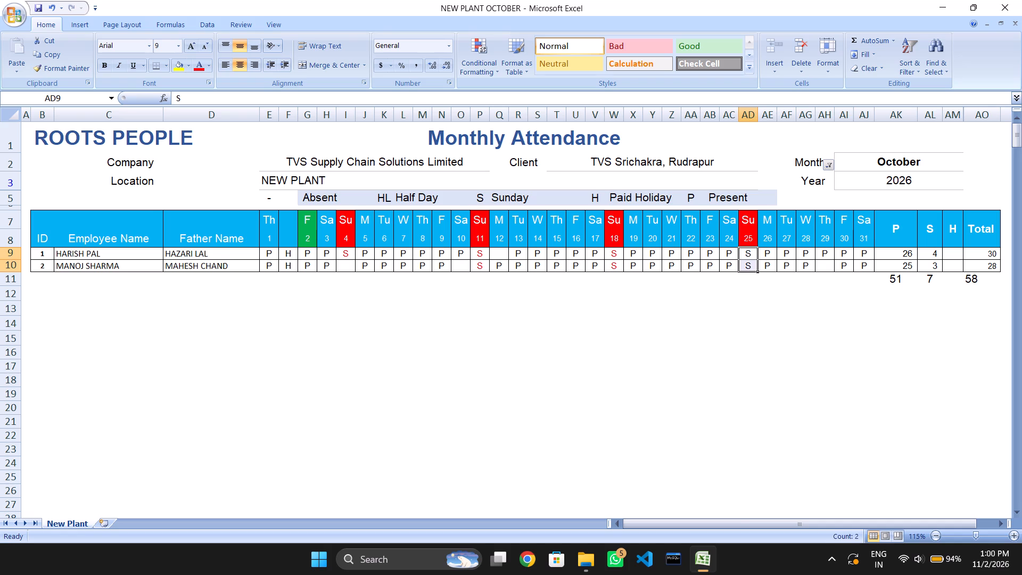
{"action": "left_click", "coordinate": [198, 68]}
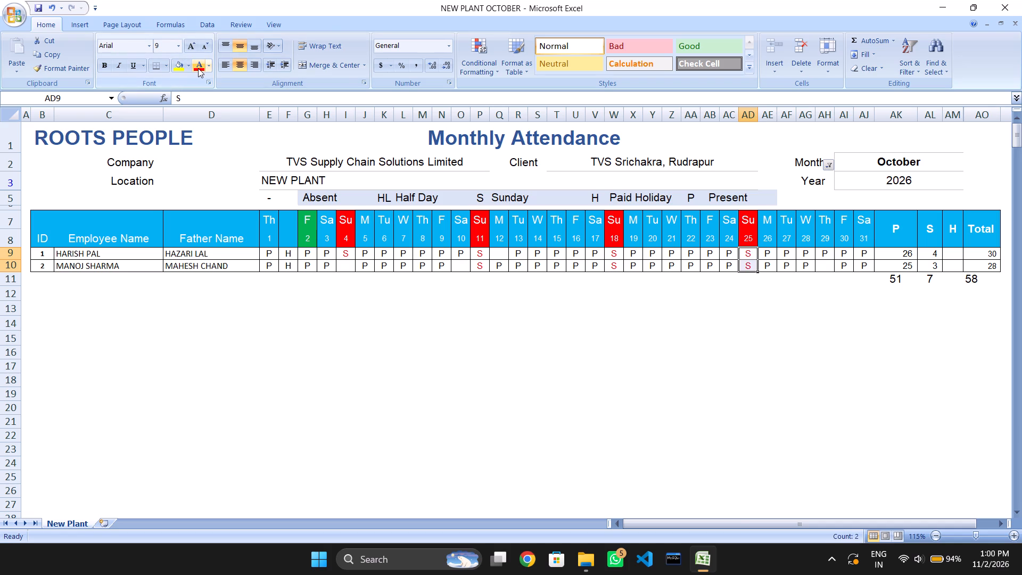
{"action": "left_click", "coordinate": [198, 68]}
{"action": "left_click", "coordinate": [531, 371]}
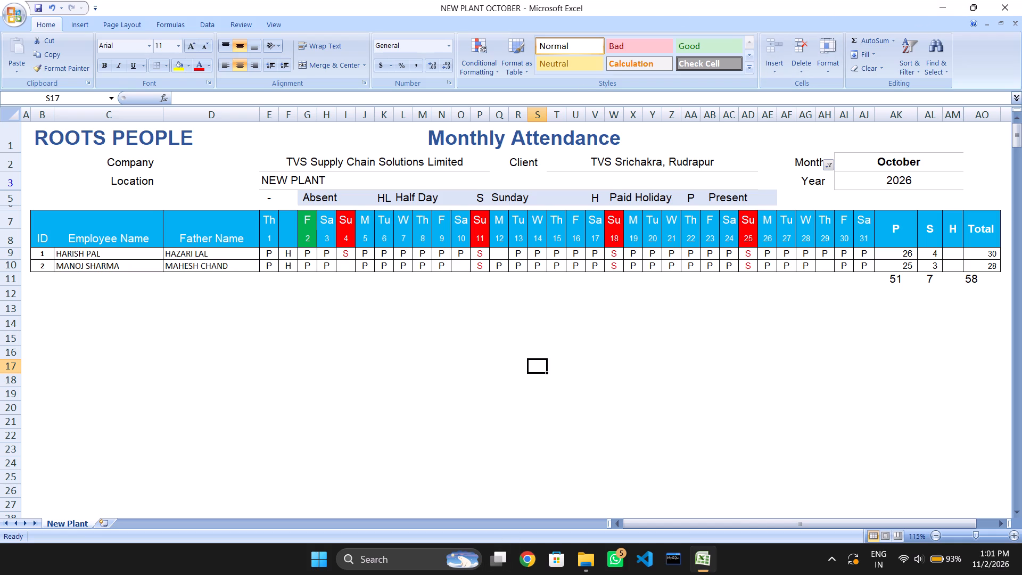
Save the NEW PLANT OCTOBER workbook and close it.
{"action": "left_click", "coordinate": [41, 6]}
{"action": "double_click", "coordinate": [41, 6]}
{"action": "left_click", "coordinate": [1005, 2]}
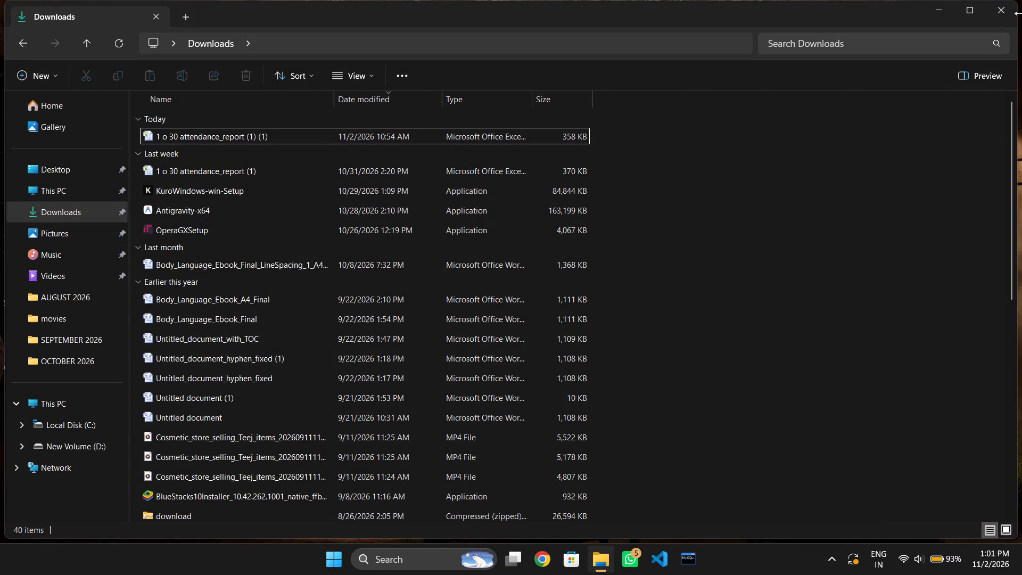
Close the Downloads folder window.
{"action": "left_click", "coordinate": [995, 6]}
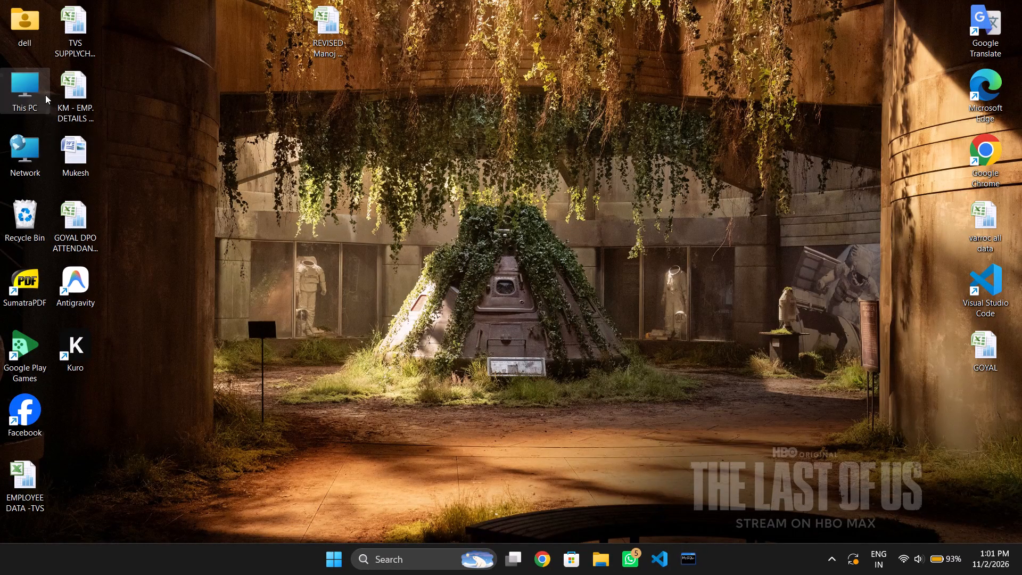
Open the OCTOBER 2026 folder inside ROOTS 2026 in the drive D folder on Local Disk (C:).
{"action": "double_click", "coordinate": [36, 87]}
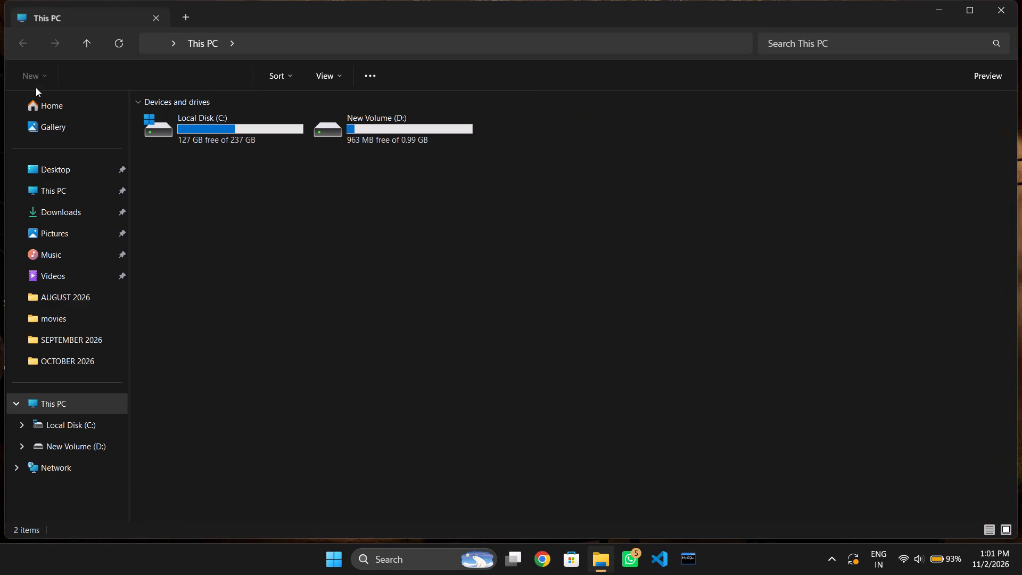
{"action": "double_click", "coordinate": [199, 131]}
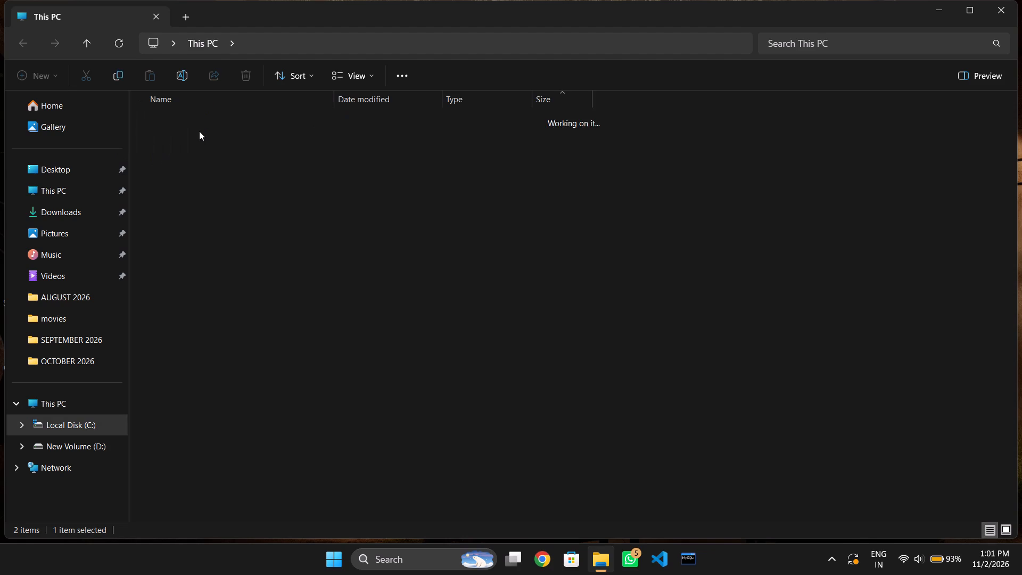
{"action": "double_click", "coordinate": [209, 138]}
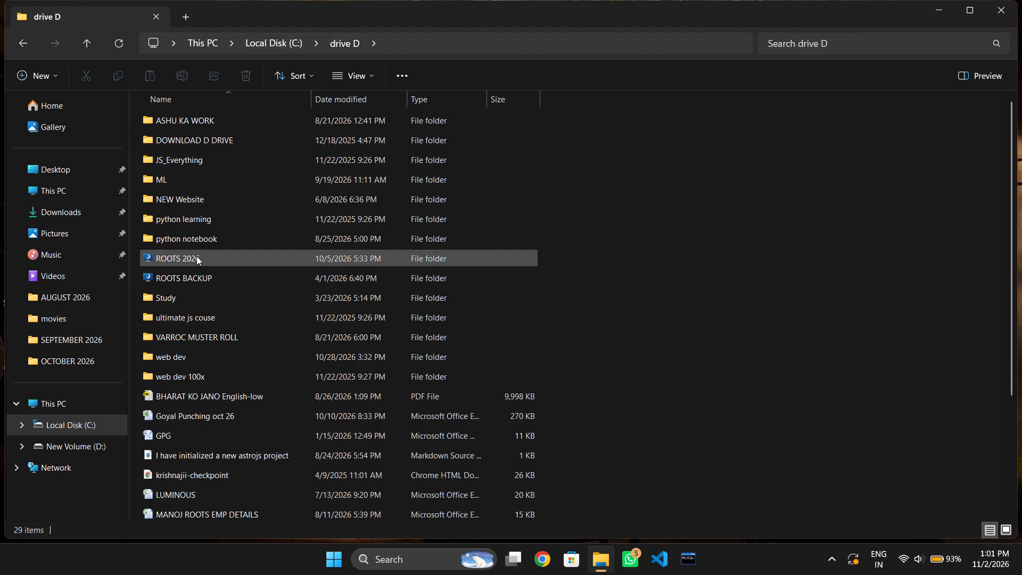
{"action": "double_click", "coordinate": [196, 256]}
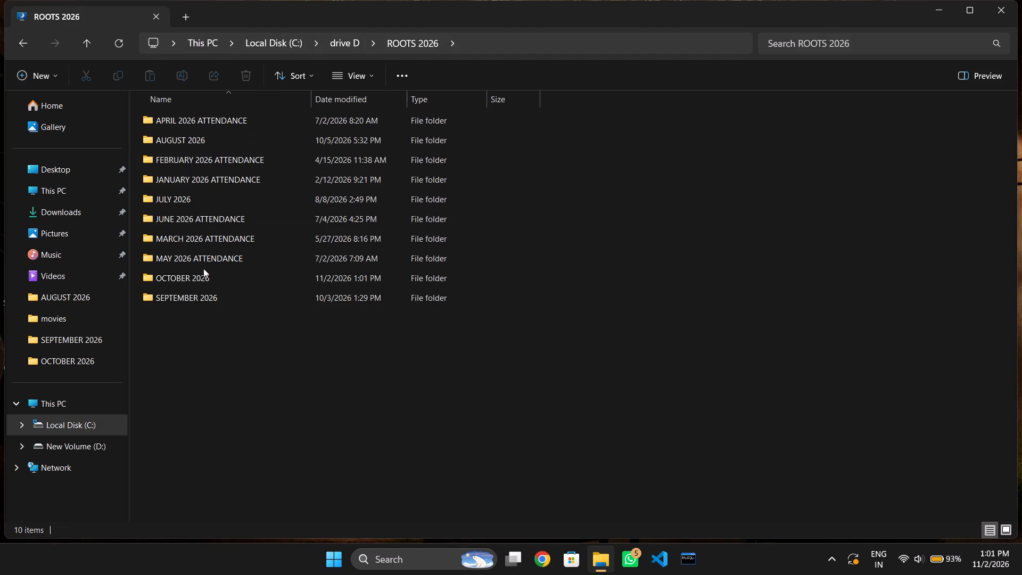
{"action": "double_click", "coordinate": [203, 272]}
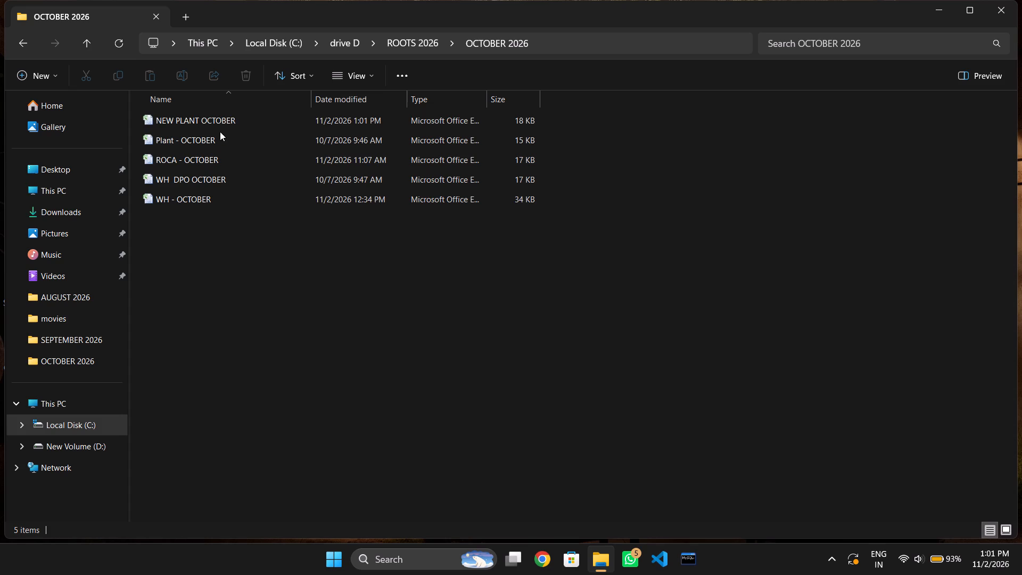
Share the NEW PLANT OCTOBER workbook from the folder through WhatsApp.
{"action": "right_click", "coordinate": [223, 123]}
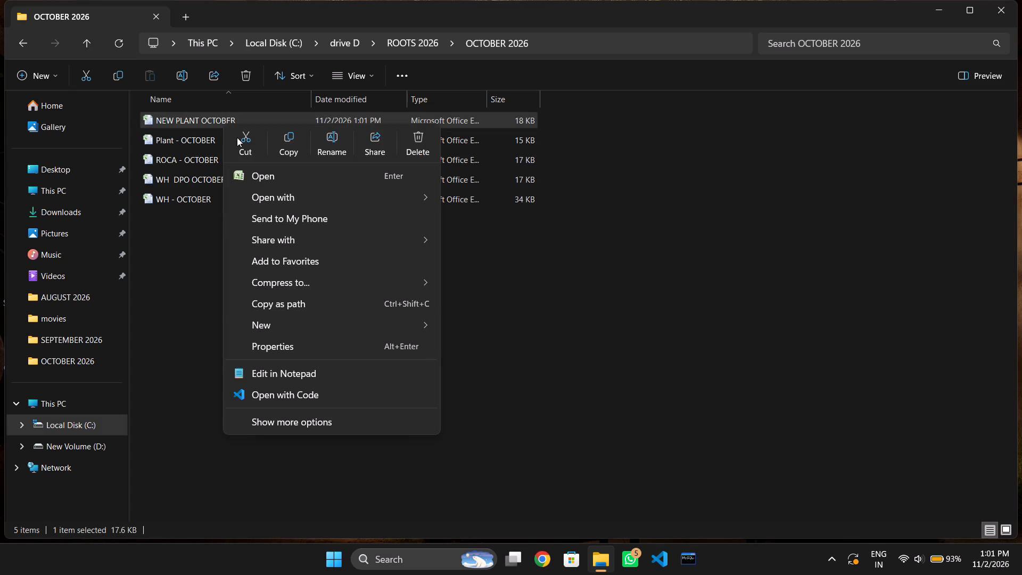
{"action": "left_click", "coordinate": [372, 140]}
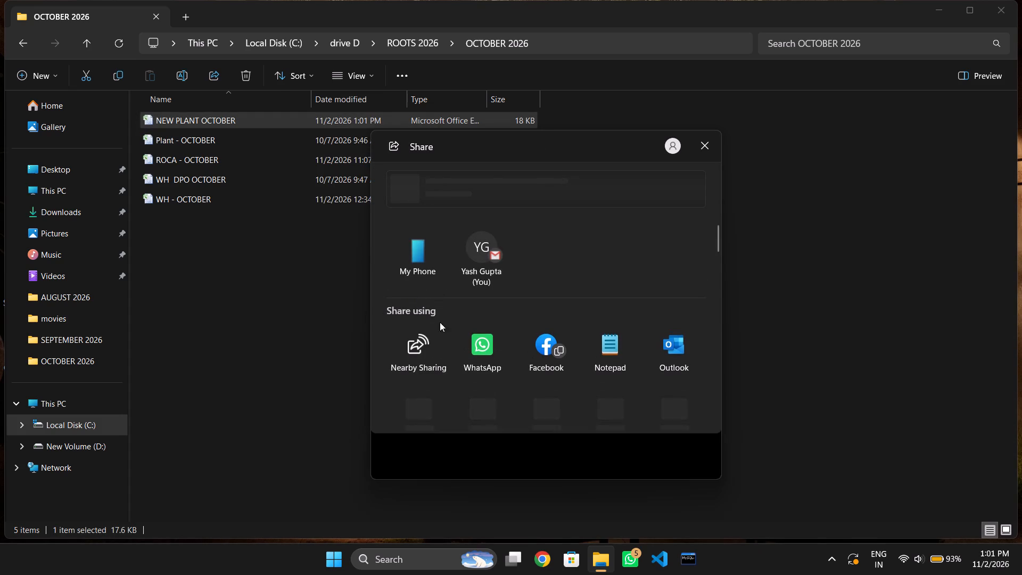
{"action": "left_click", "coordinate": [481, 342]}
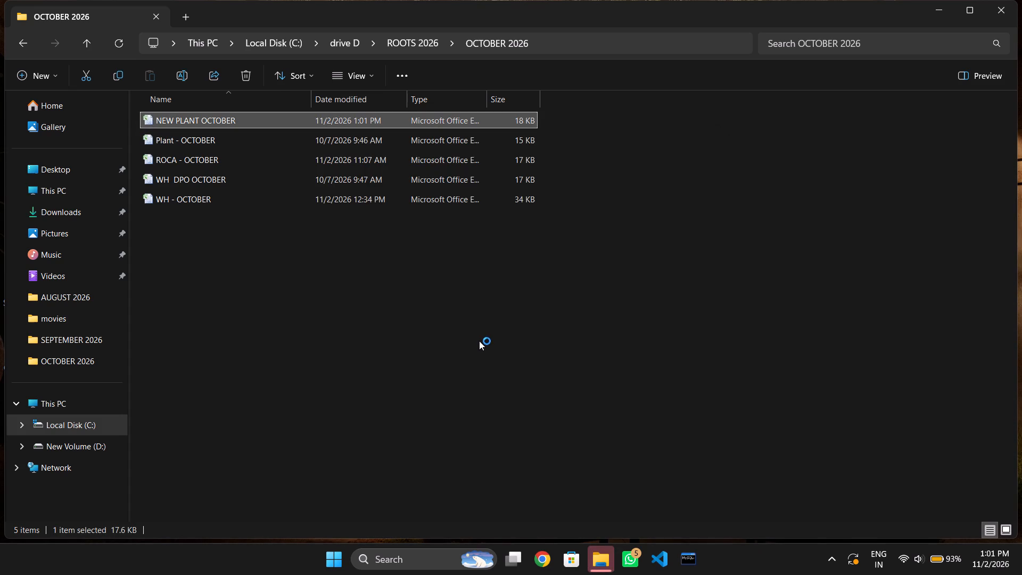
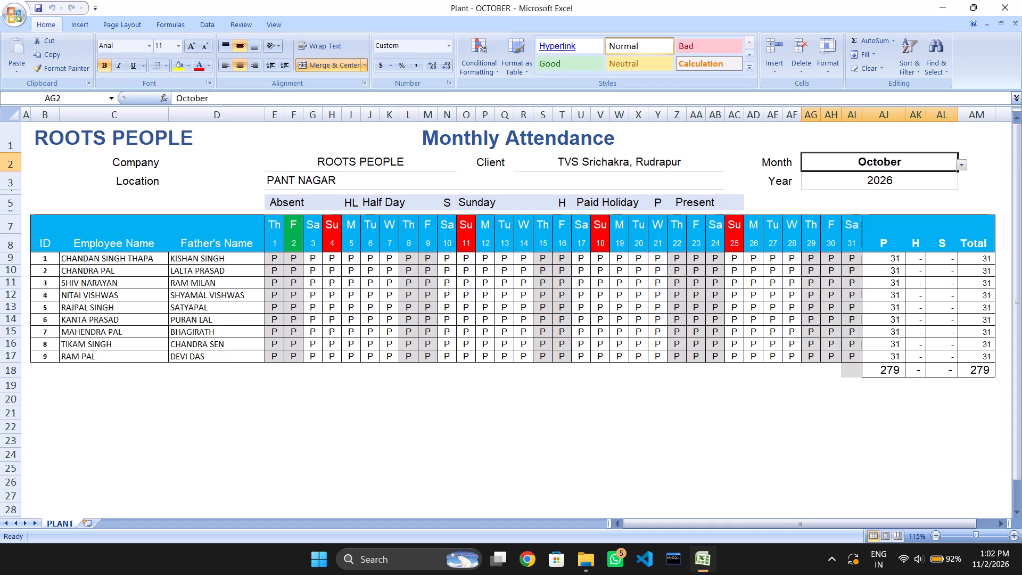
Select the first employee's attendance cell for Thursday the 1st in the Plant - OCTOBER workbook.
{"action": "left_click", "coordinate": [268, 257]}
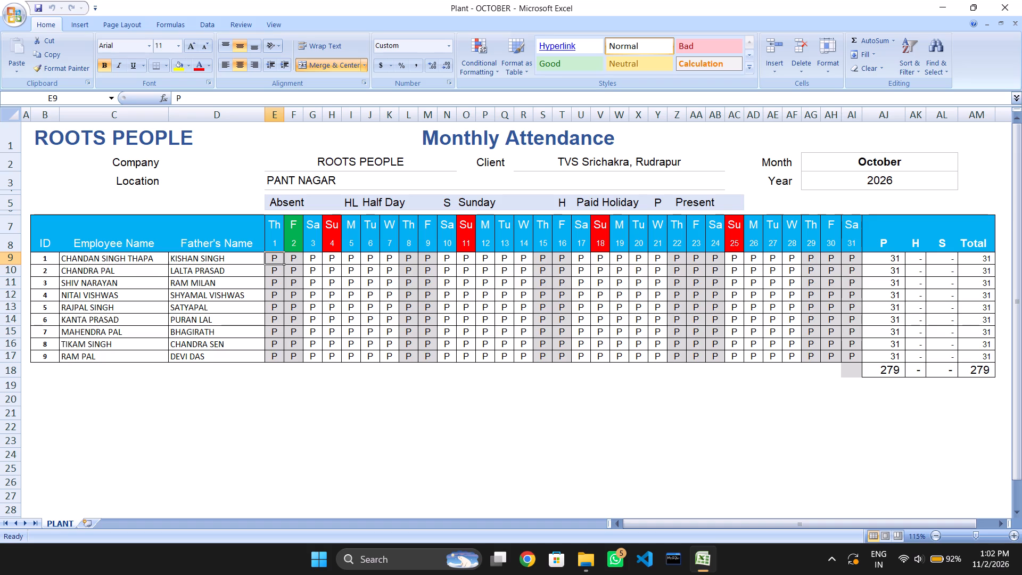
Clear the attendance marks of all nine employees for Friday the 2nd.
{"action": "left_click_drag", "start_coordinate": [292, 258], "coordinate": [290, 355]}
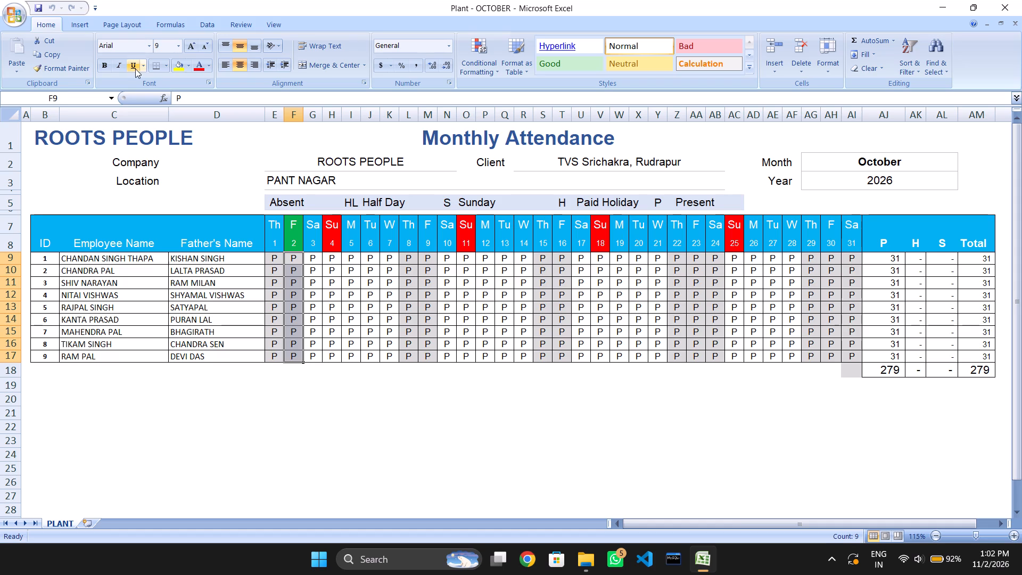
{"action": "right_click", "coordinate": [294, 278]}
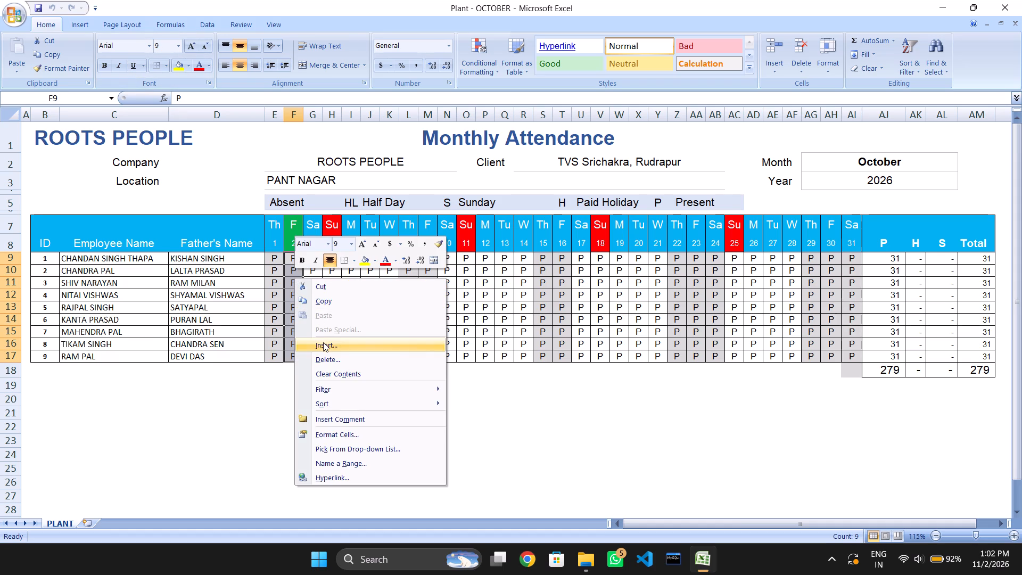
{"action": "left_click", "coordinate": [322, 375]}
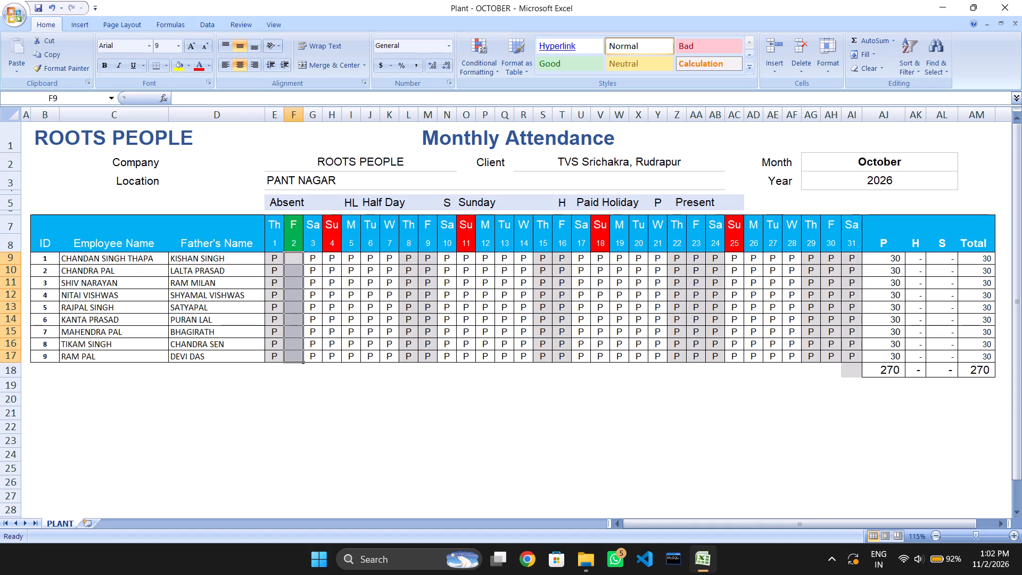
{"action": "left_click", "coordinate": [176, 420]}
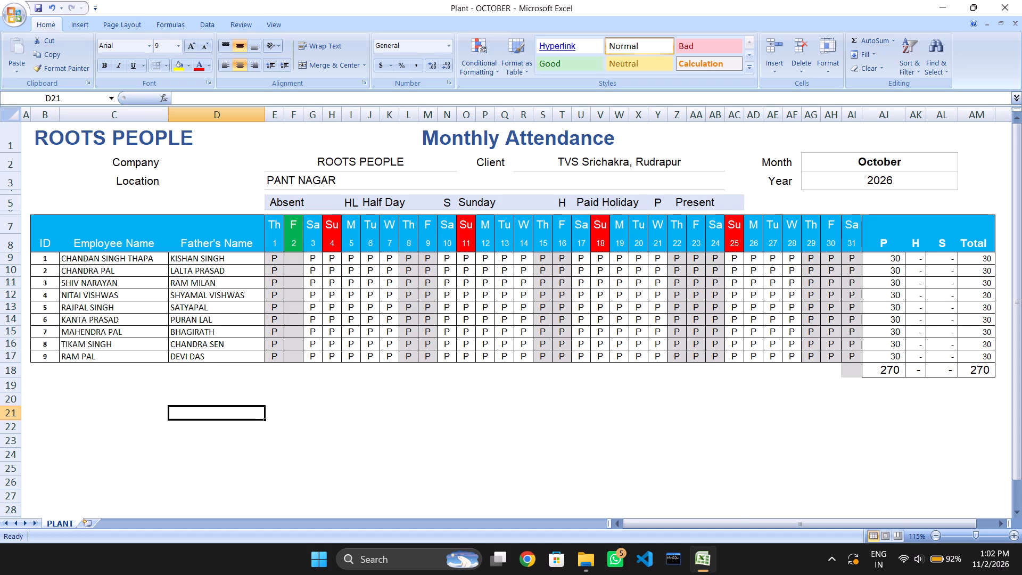
Mark employee ID 3 as P on Friday the 2nd.
{"action": "left_click", "coordinate": [294, 283]}
{"action": "key", "text": "p"}
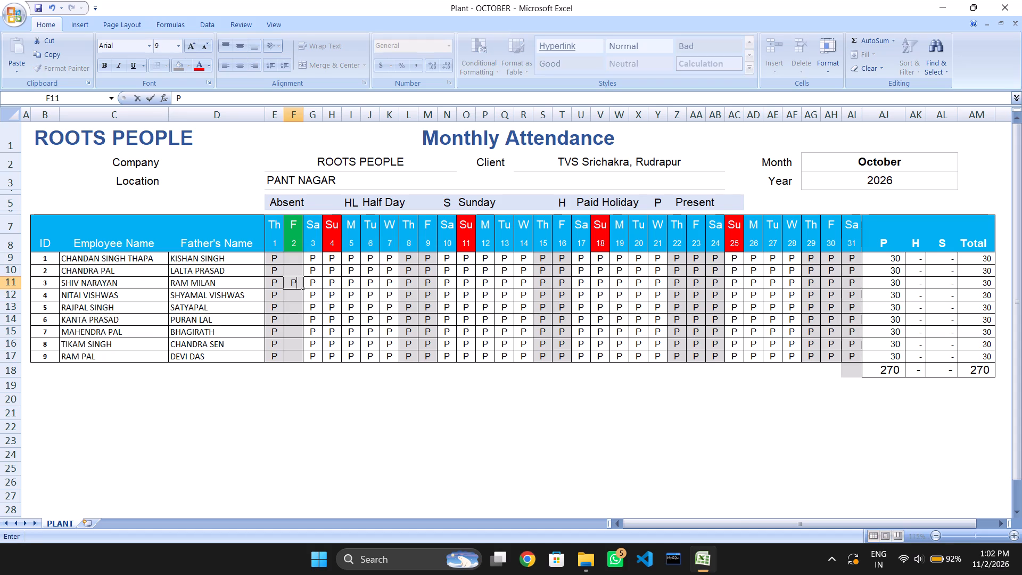
{"action": "left_click", "coordinate": [358, 384]}
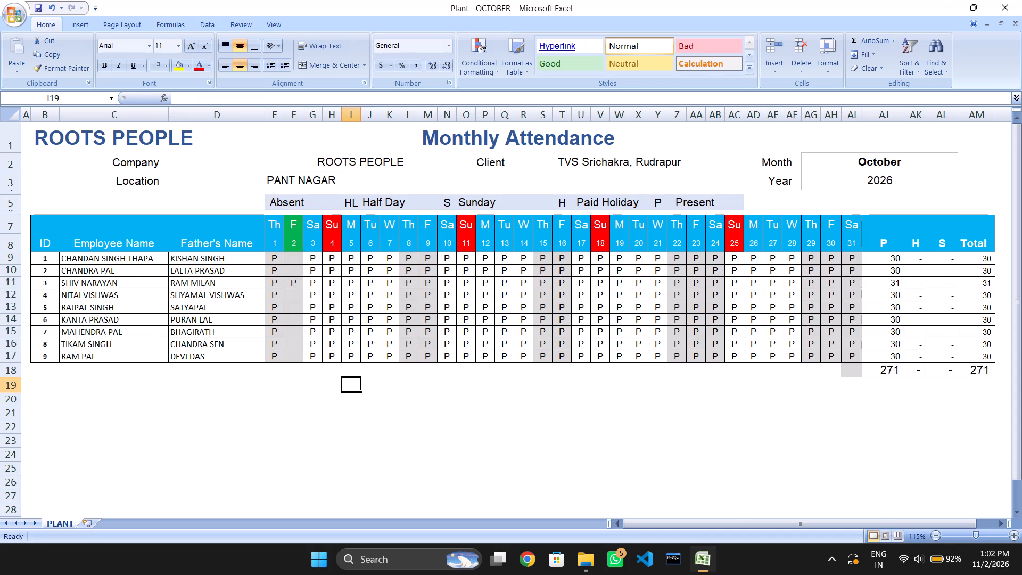
Clear the P mark of employee ID 1 for Sunday the 4th.
{"action": "left_click", "coordinate": [296, 255]}
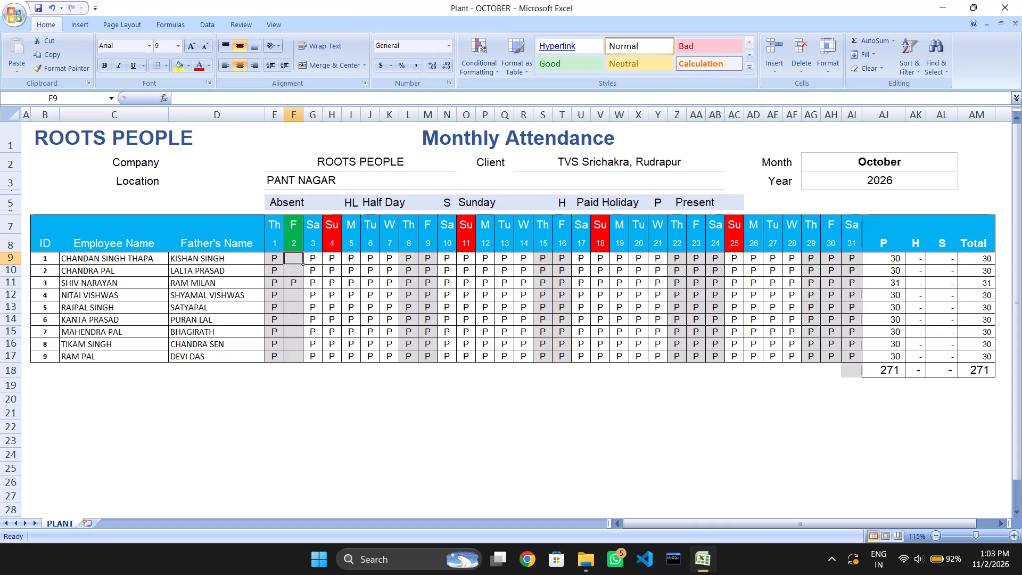
{"action": "key", "text": "Right"}
{"action": "key", "text": "Right"}
{"action": "key", "text": "BackSpace"}
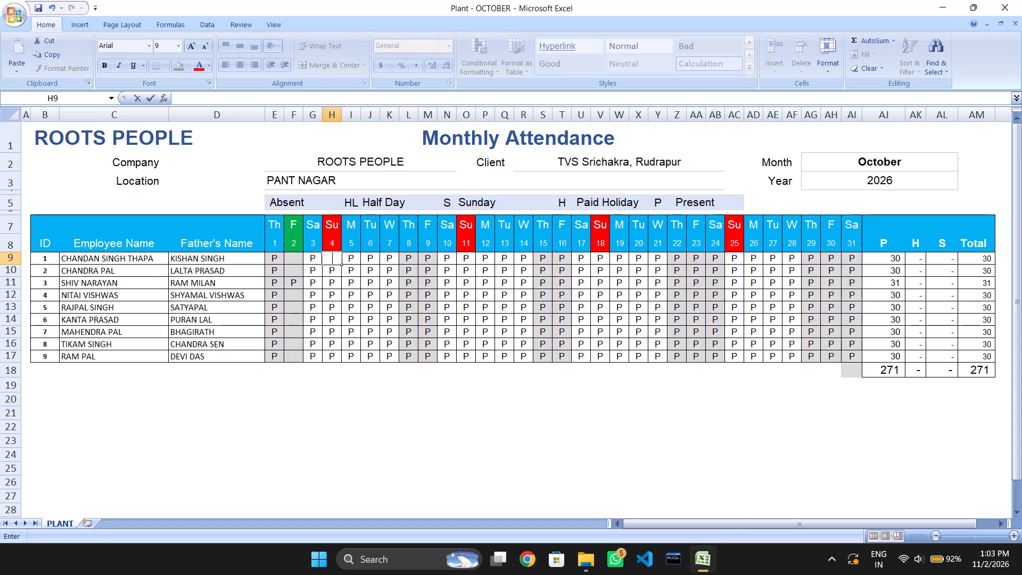
{"action": "key", "text": "Right"}
Clear the P marks of employee ID 1 for the 21st, 22nd and 25th.
{"action": "key", "text": "Right"}
{"action": "key", "text": "Right"}
{"action": "key", "text": "Right"}
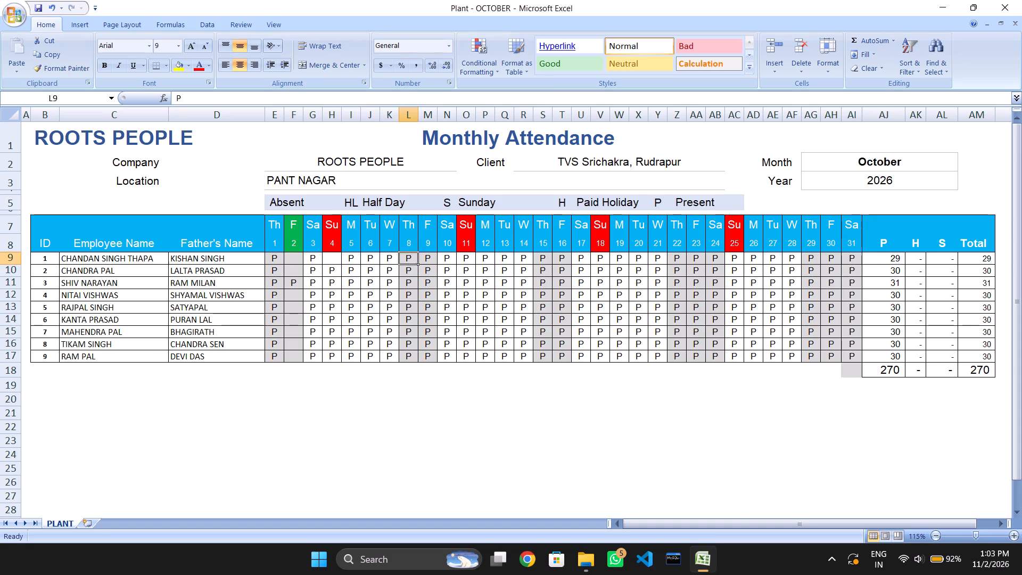
{"action": "key", "text": "Right"}
{"action": "key", "text": "Right"}
{"action": "key", "text": "Right"}
{"action": "key", "text": "Right"}
{"action": "key", "text": "Right"}
{"action": "key", "text": "Right"}
{"action": "key", "text": "Right"}
{"action": "key", "text": "Right"}
{"action": "key", "text": "Right"}
{"action": "key", "text": "Right"}
{"action": "key", "text": "Right"}
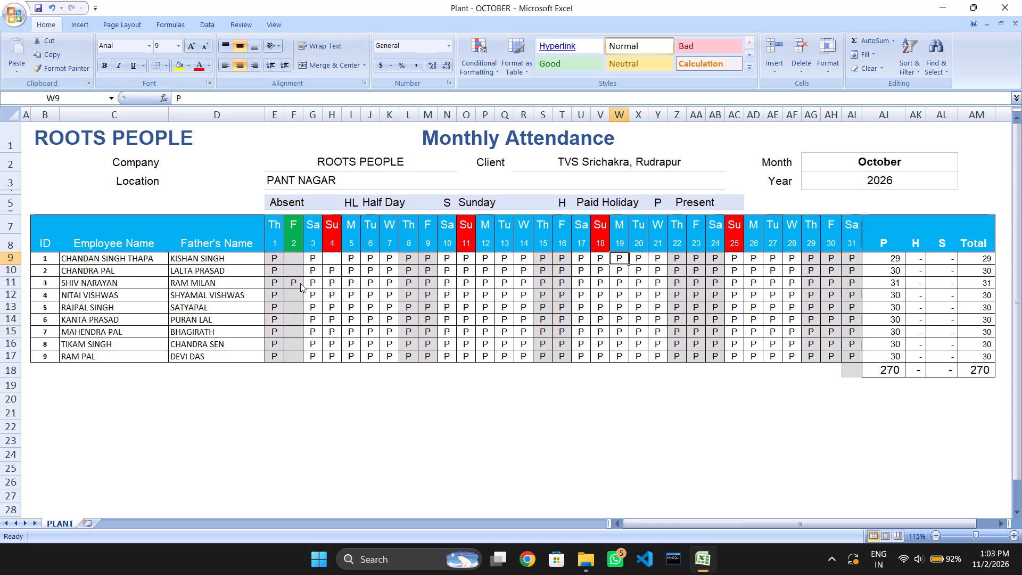
{"action": "key", "text": "Right"}
{"action": "key", "text": "Right"}
{"action": "key", "text": "BackSpace"}
{"action": "key", "text": "Right"}
{"action": "key", "text": "BackSpace"}
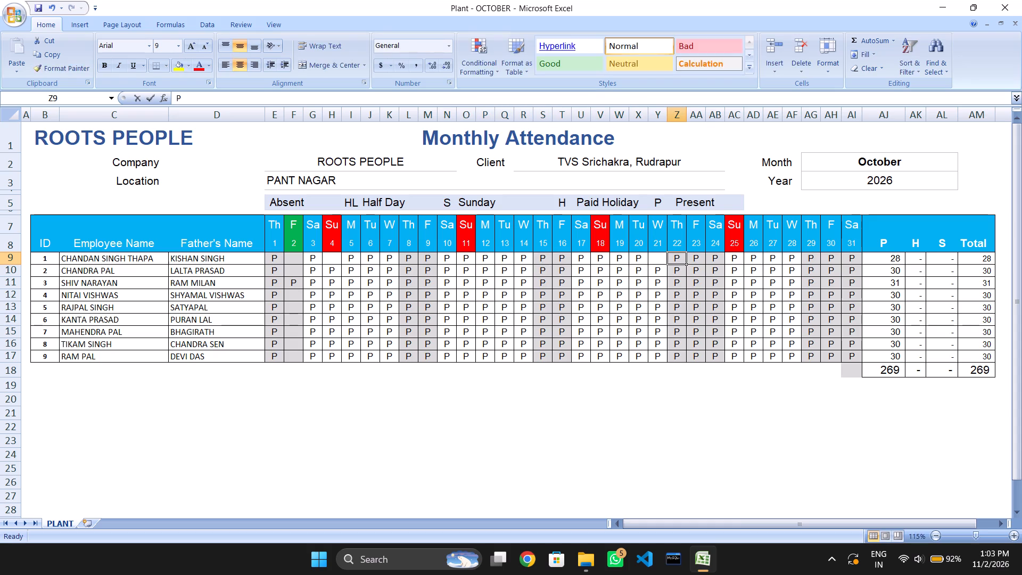
{"action": "key", "text": "Right"}
{"action": "key", "text": "Right"}
{"action": "key", "text": "Right"}
{"action": "key", "text": "BackSpace"}
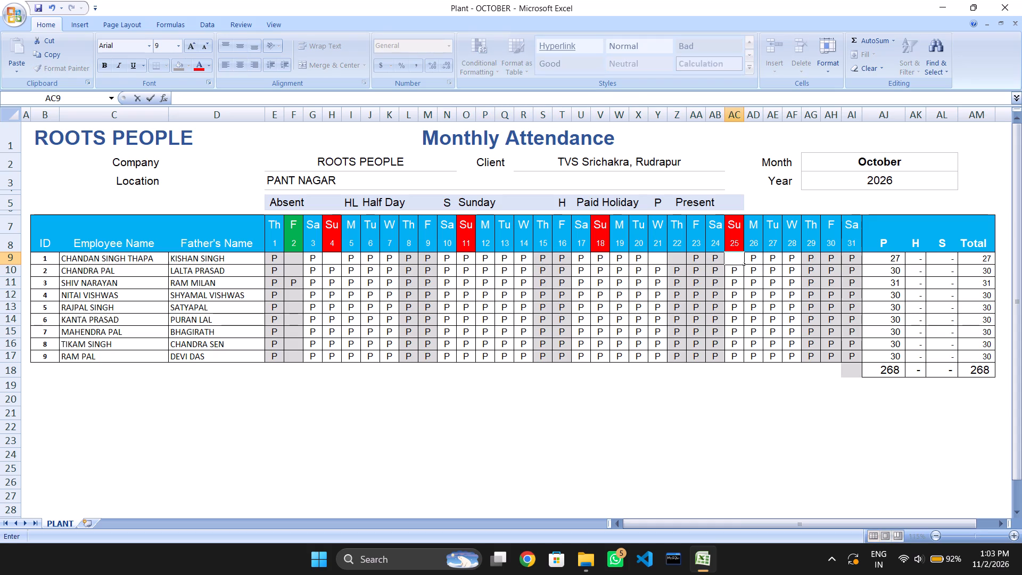
{"action": "key", "text": "Right"}
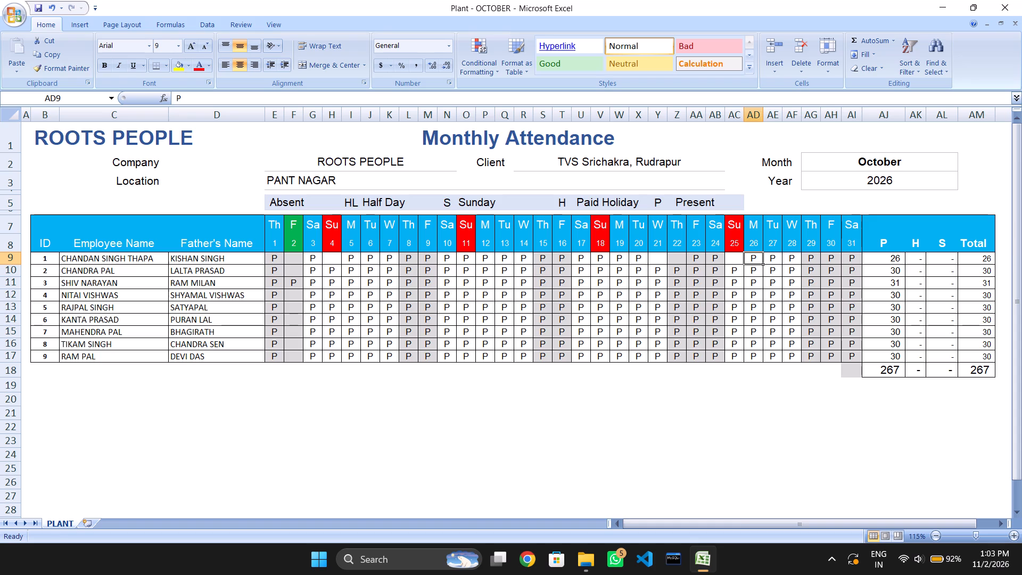
Clear the P mark of employee ID 2 for Saturday the 3rd.
{"action": "left_click", "coordinate": [152, 273]}
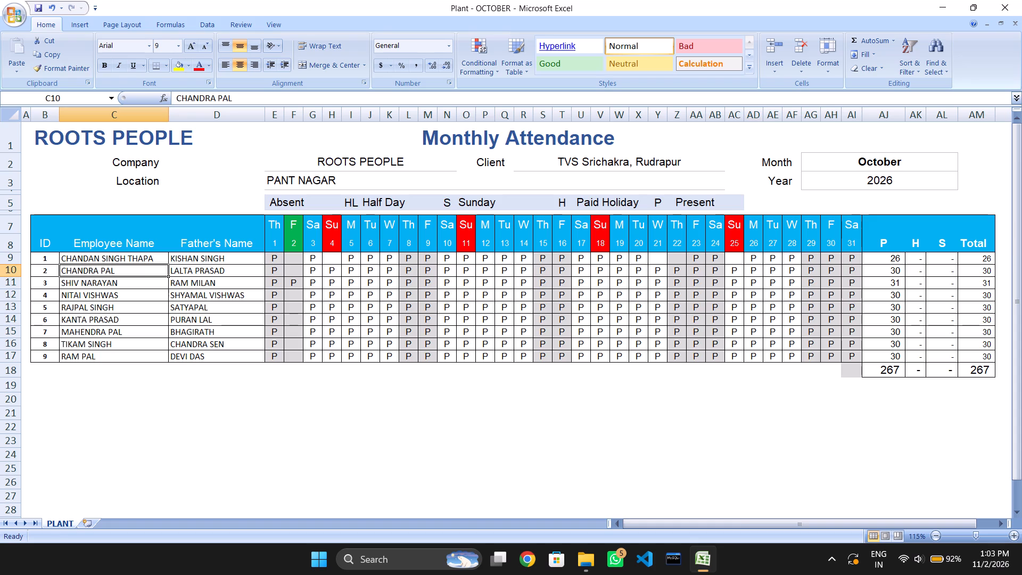
{"action": "key", "text": "Right"}
{"action": "key", "text": "Right"}
{"action": "key", "text": "Right"}
{"action": "key", "text": "Right"}
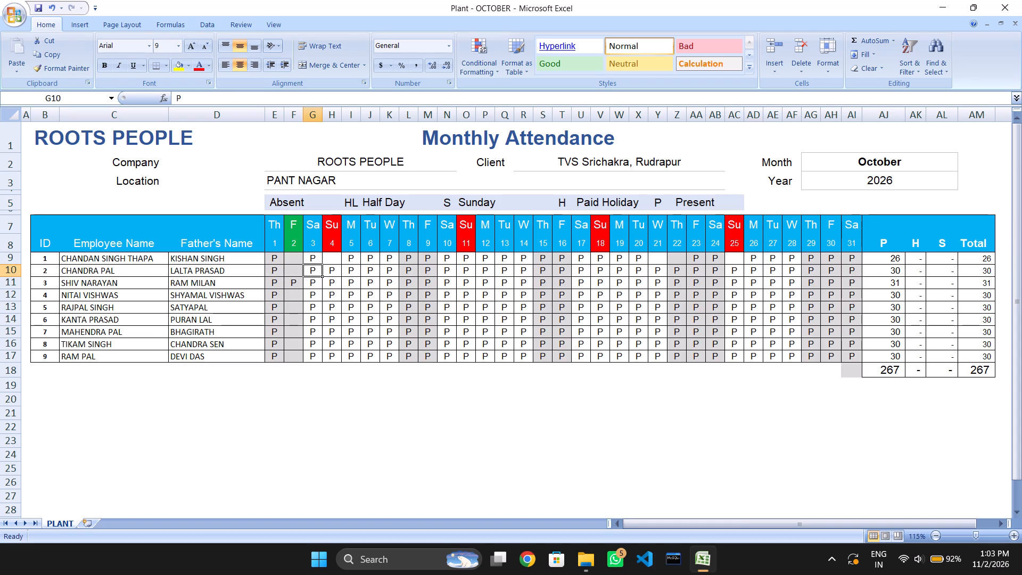
{"action": "key", "text": "BackSpace"}
{"action": "key", "text": "Right"}
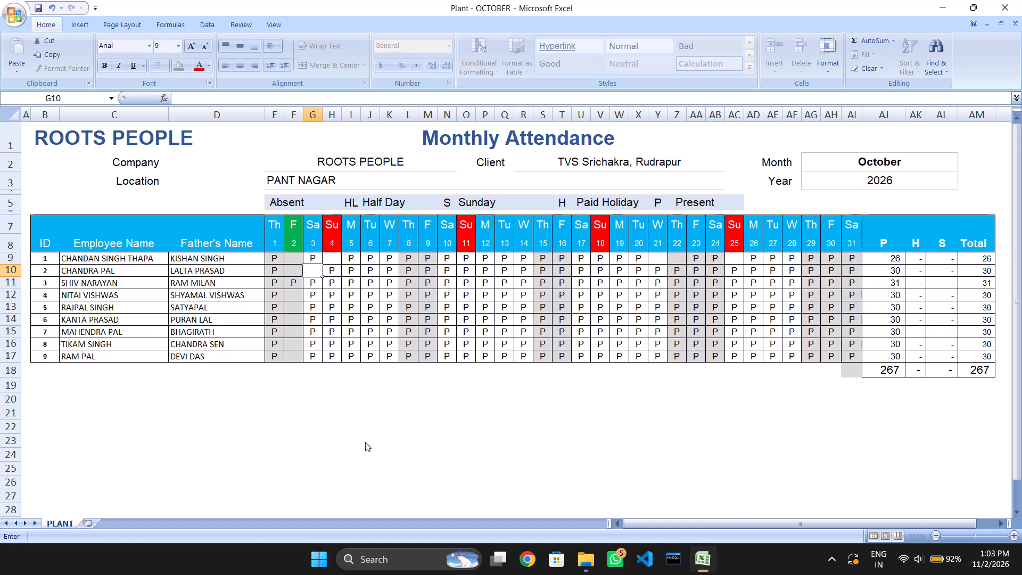
Clear the P marks of employee ID 2 for the 18th, 19th, 20th and 21st.
{"action": "key", "text": "Right"}
{"action": "key", "text": "Right"}
{"action": "key", "text": "Right"}
{"action": "key", "text": "Right"}
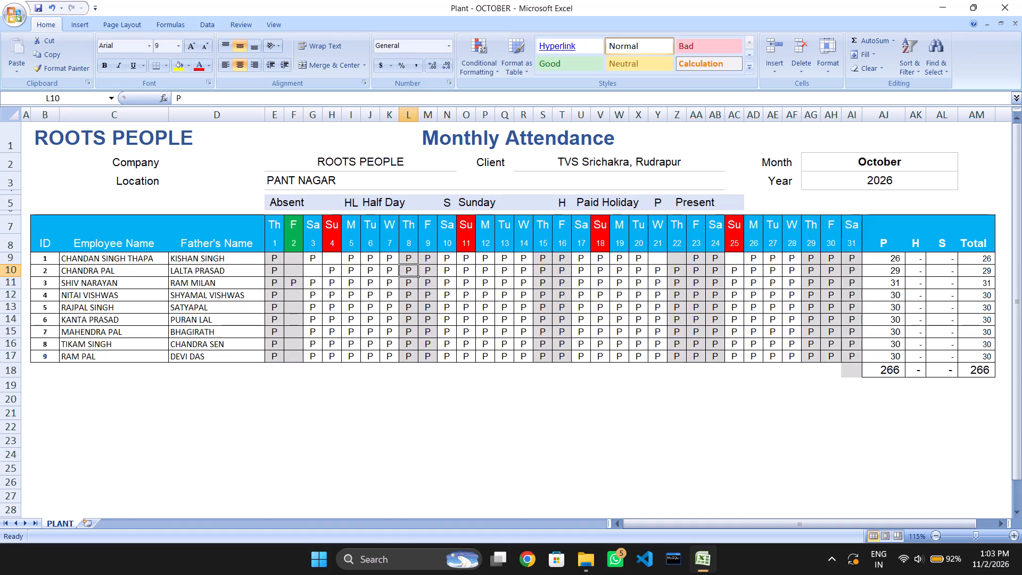
{"action": "key", "text": "Right"}
{"action": "key", "text": "Right"}
{"action": "key", "text": "Right"}
{"action": "key", "text": "Right"}
{"action": "key", "text": "Right"}
{"action": "key", "text": "Right"}
{"action": "key", "text": "Right"}
{"action": "key", "text": "Right"}
{"action": "key", "text": "Right"}
{"action": "key", "text": "Right"}
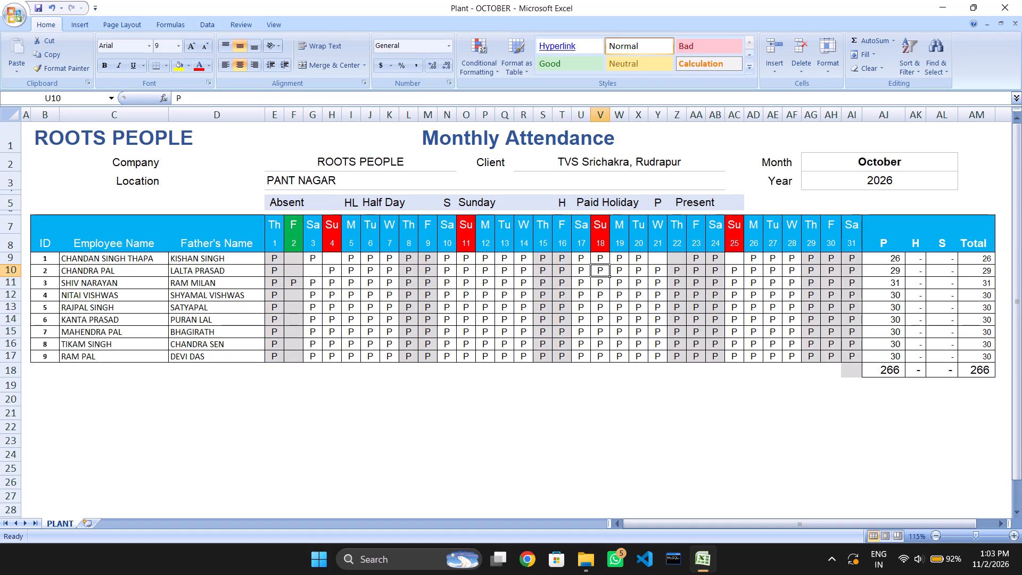
{"action": "key", "text": "BackSpace"}
{"action": "key", "text": "Right"}
{"action": "key", "text": "BackSpace"}
{"action": "key", "text": "Right"}
{"action": "key", "text": "BackSpace"}
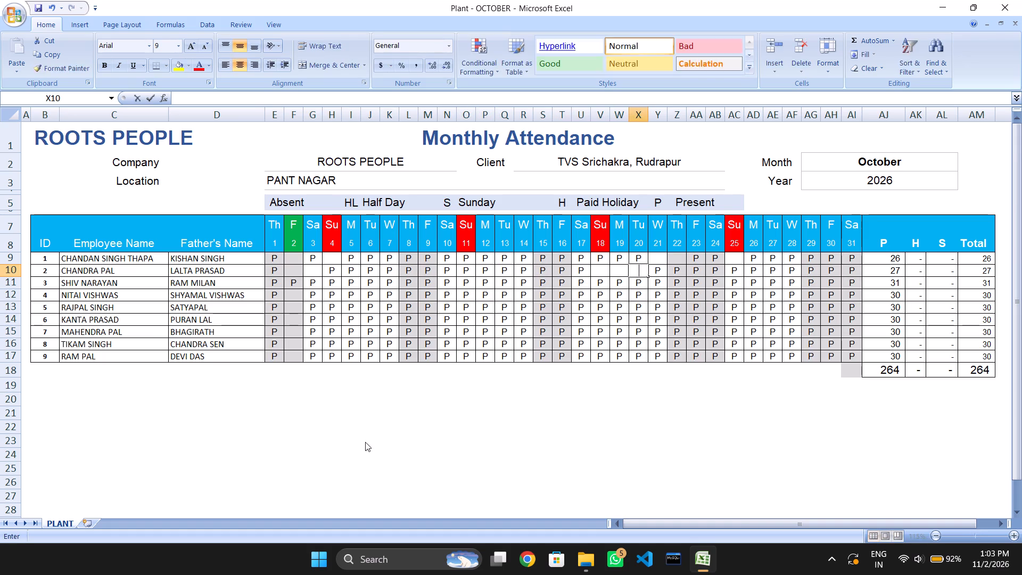
{"action": "key", "text": "Right"}
{"action": "key", "text": "BackSpace"}
{"action": "key", "text": "Right"}
Clear the P mark of employee ID 2 for Thursday the 29th.
{"action": "key", "text": "Right"}
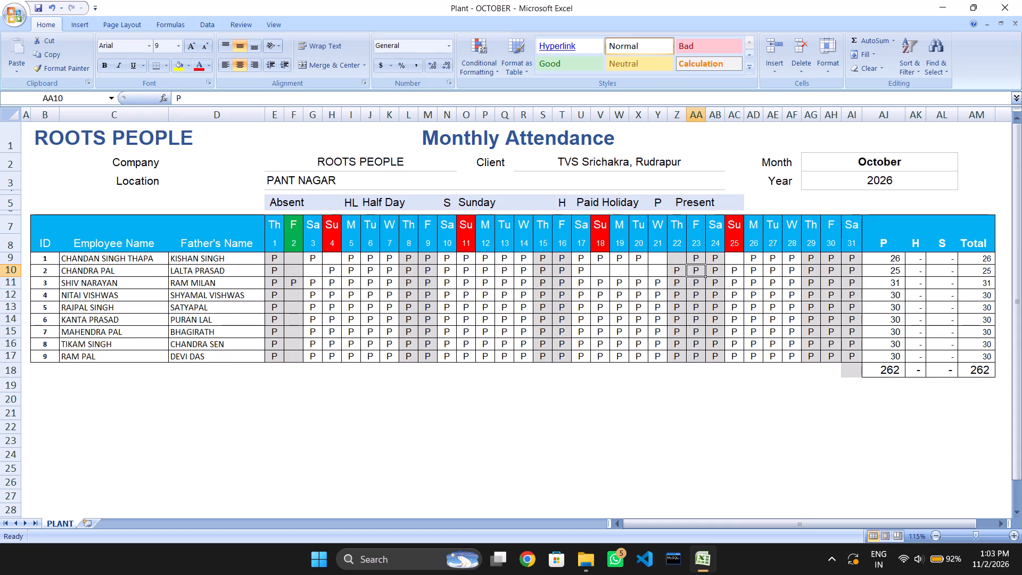
{"action": "key", "text": "Right"}
{"action": "key", "text": "Right"}
{"action": "key", "text": "Right"}
{"action": "key", "text": "Right"}
{"action": "key", "text": "Right"}
{"action": "key", "text": "Right"}
{"action": "key", "text": "BackSpace"}
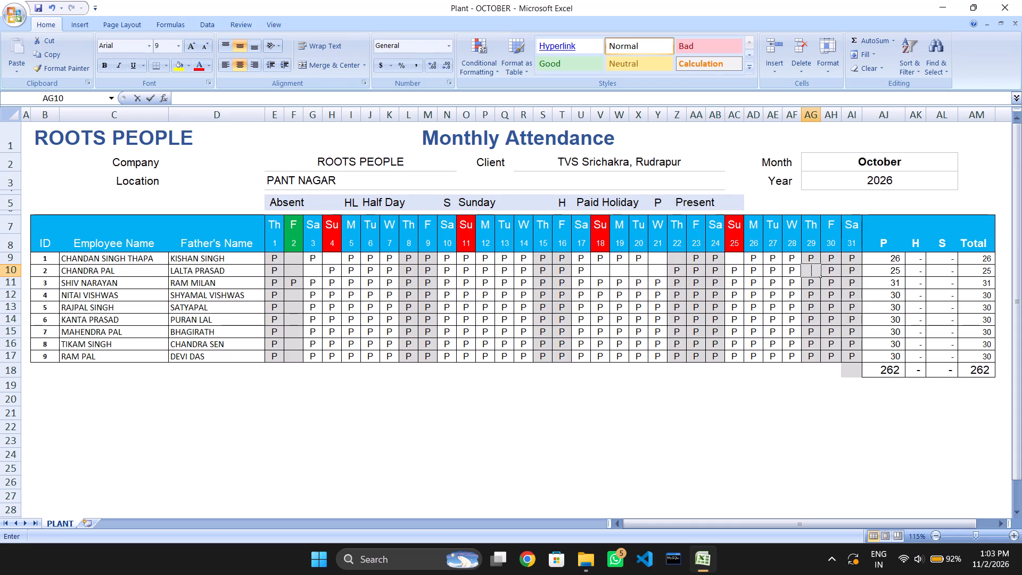
{"action": "key", "text": "Right"}
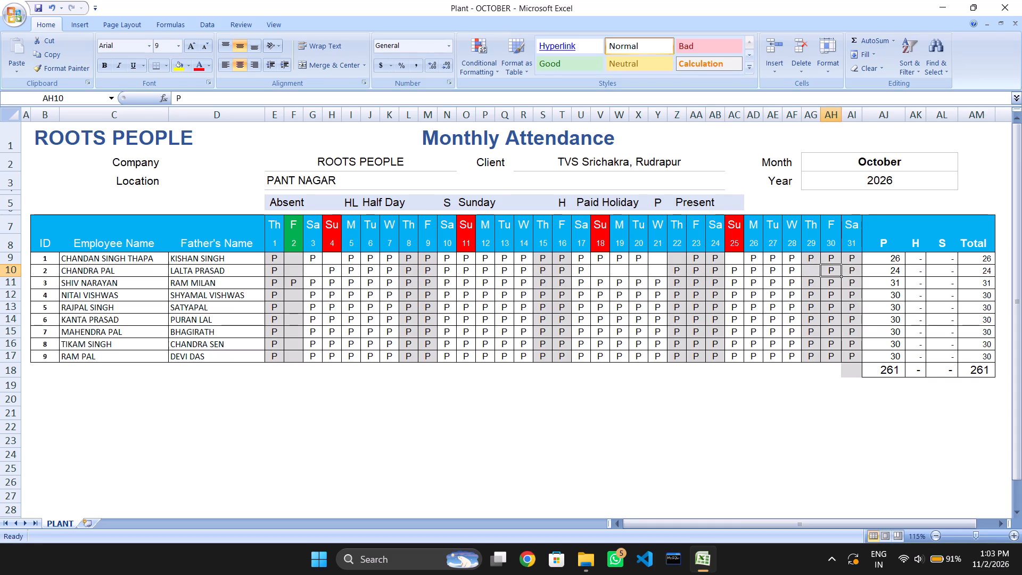
Clear the P marks of employee ID 6 for the 19th, 21st and 22nd.
{"action": "left_click", "coordinate": [104, 320]}
{"action": "key", "text": "Right"}
{"action": "key", "text": "Right"}
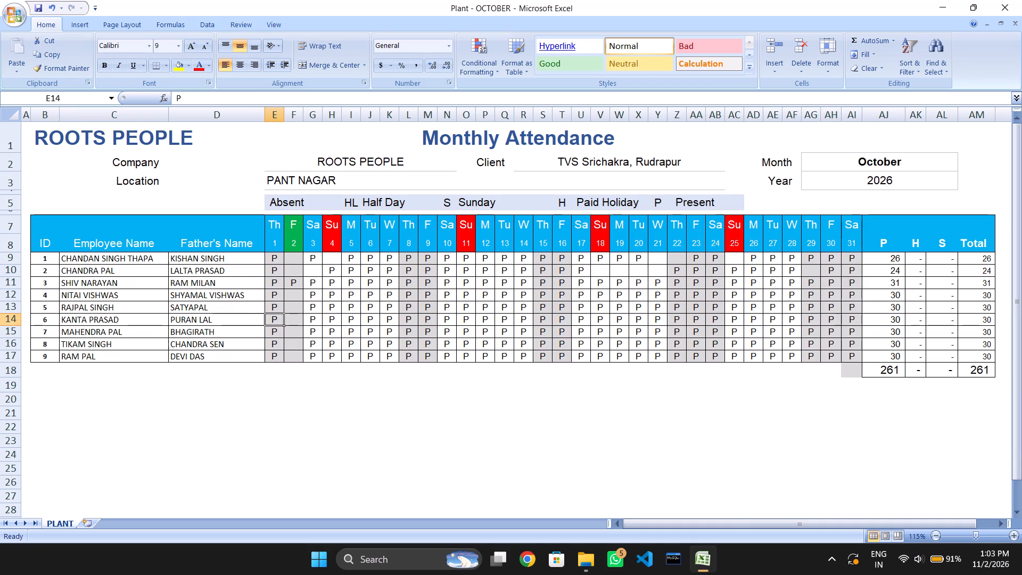
{"action": "key", "text": "Right"}
{"action": "key", "text": "Right"}
{"action": "key", "text": "Right"}
{"action": "key", "text": "Right"}
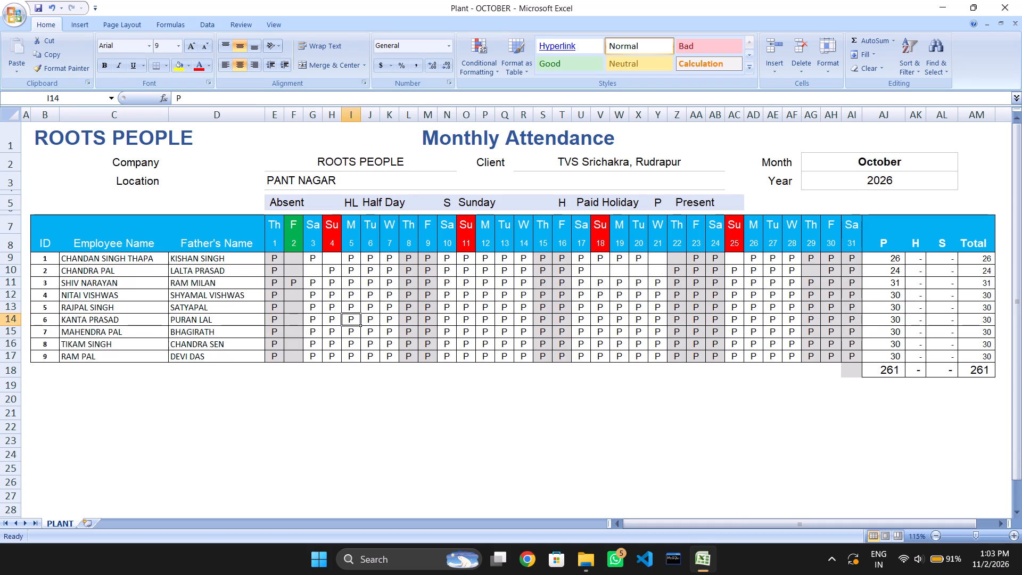
{"action": "key", "text": "Right"}
{"action": "key", "text": "Right"}
{"action": "key", "text": "Right"}
{"action": "key", "text": "Right"}
{"action": "key", "text": "Right"}
{"action": "key", "text": "Right"}
{"action": "key", "text": "Right"}
{"action": "key", "text": "Right"}
{"action": "key", "text": "Right"}
{"action": "key", "text": "Right"}
{"action": "key", "text": "Right"}
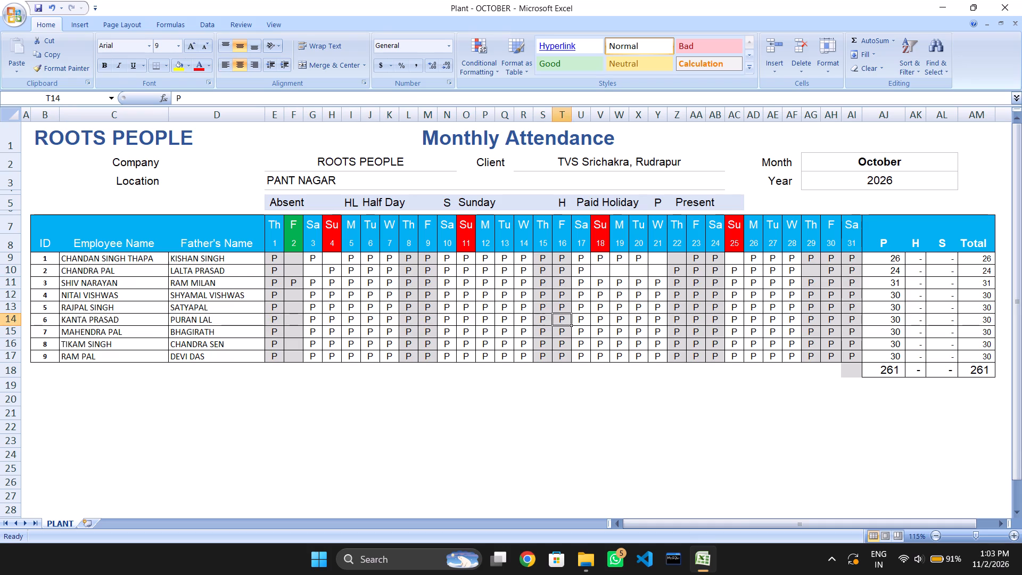
{"action": "key", "text": "Right"}
{"action": "key", "text": "Right"}
{"action": "key", "text": "Right"}
{"action": "key", "text": "BackSpace"}
{"action": "key", "text": "Right"}
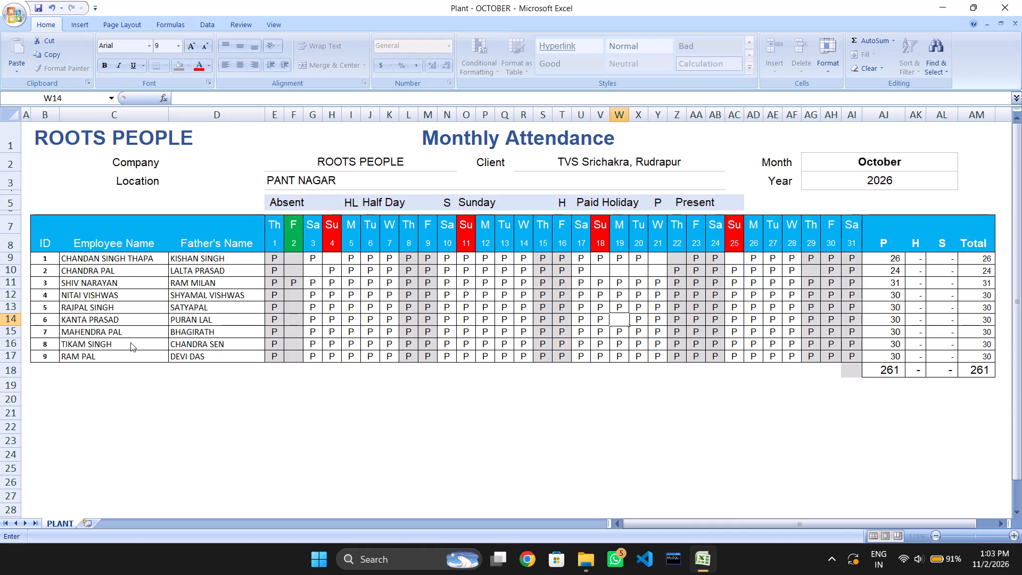
{"action": "key", "text": "Right"}
{"action": "key", "text": "BackSpace"}
{"action": "key", "text": "Right"}
{"action": "key", "text": "BackSpace"}
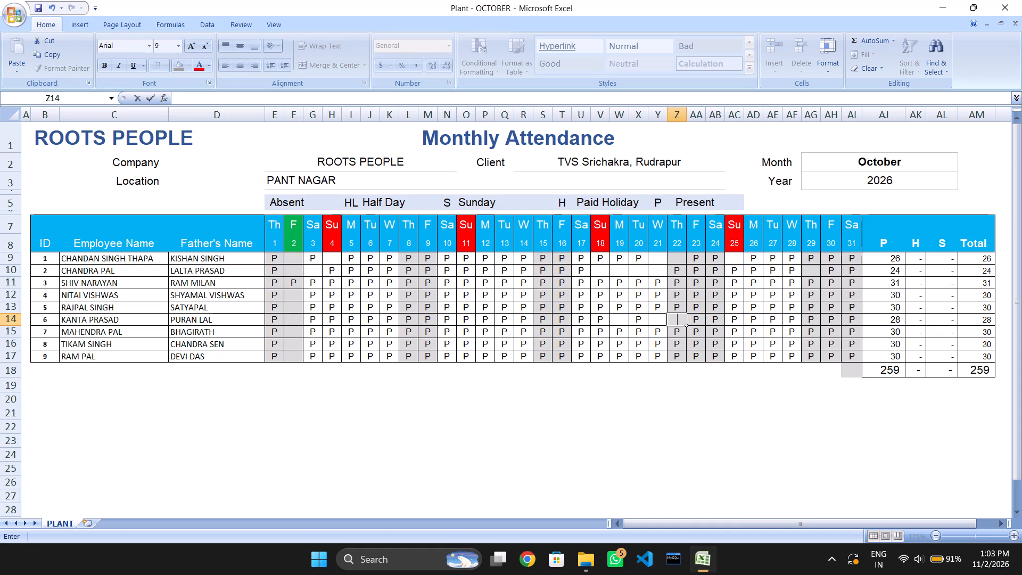
{"action": "key", "text": "Right"}
Clear the P mark of employee ID 6 for Friday the 30th.
{"action": "key", "text": "Right"}
{"action": "key", "text": "Right"}
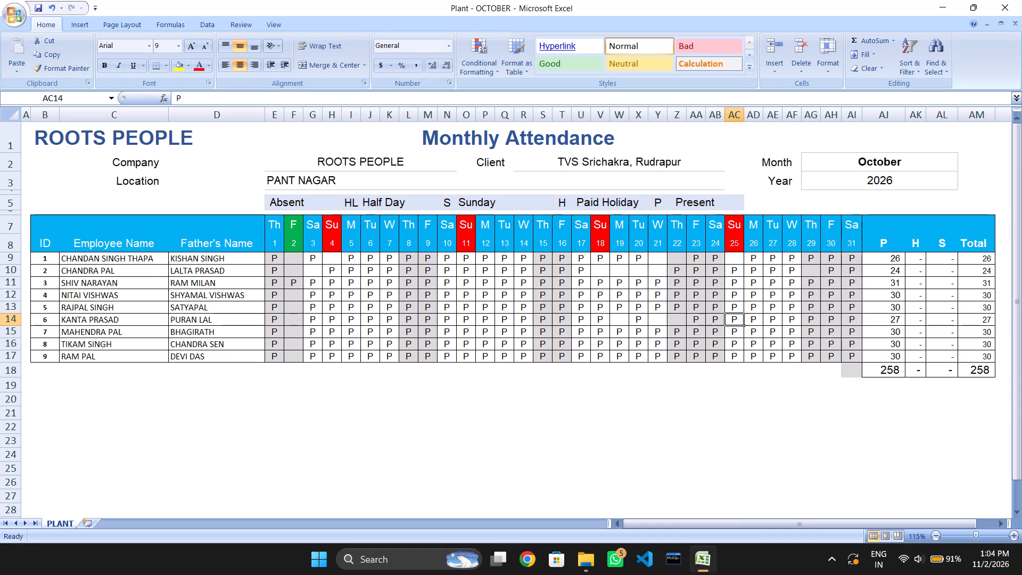
{"action": "key", "text": "Right"}
{"action": "key", "text": "Right"}
{"action": "key", "text": "Right"}
{"action": "key", "text": "Right"}
{"action": "key", "text": "Right"}
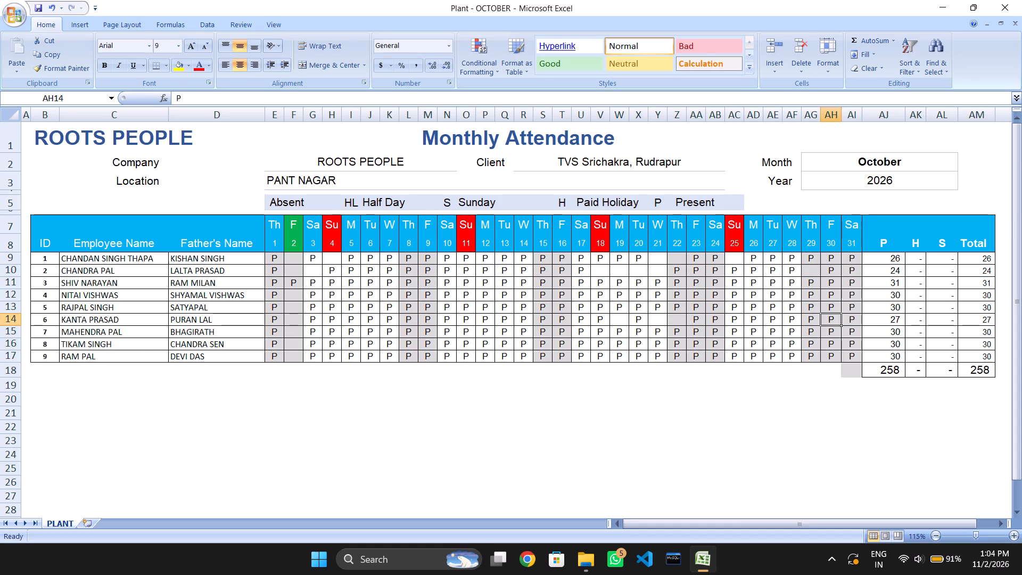
{"action": "key", "text": "BackSpace"}
{"action": "key", "text": "Right"}
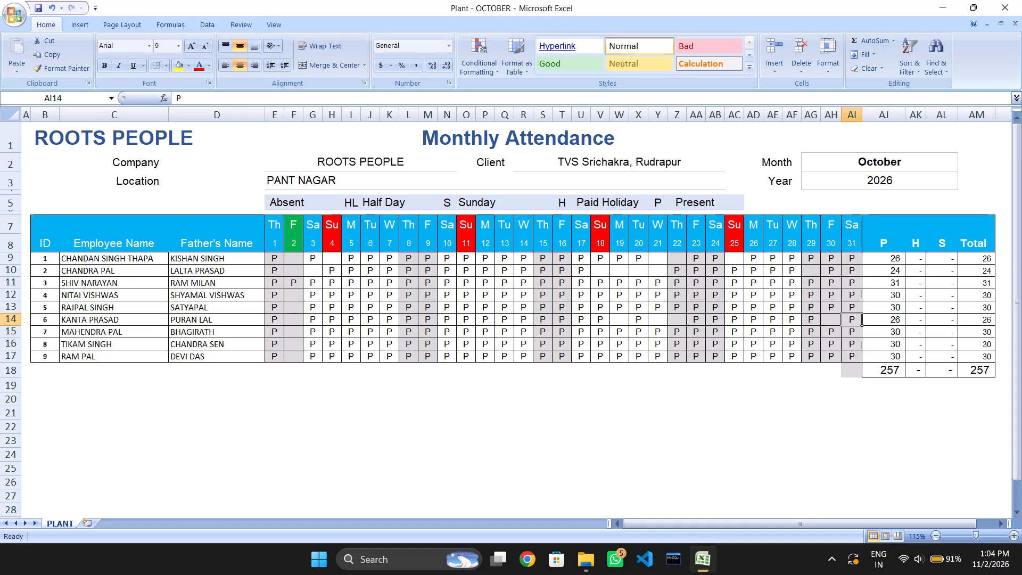
Clear the P mark of employee ID 7 for Thursday the 15th.
{"action": "left_click", "coordinate": [105, 334]}
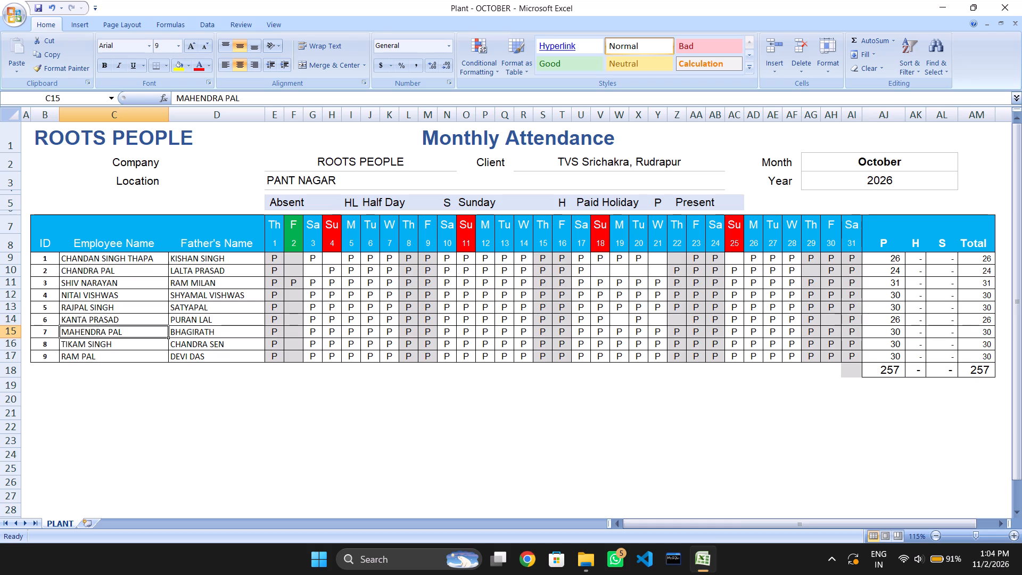
{"action": "key", "text": "Right"}
{"action": "key", "text": "Right"}
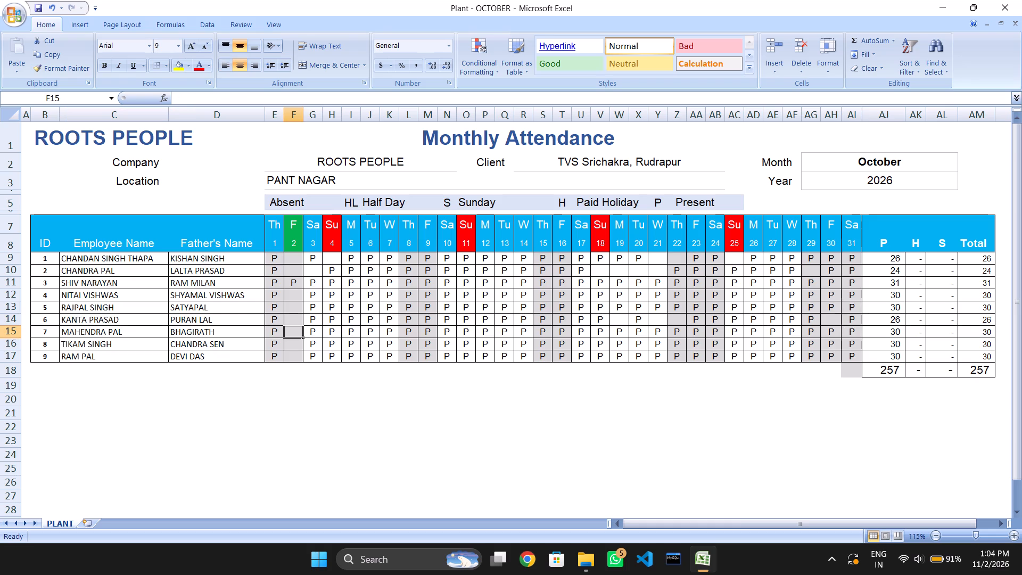
{"action": "key", "text": "Right"}
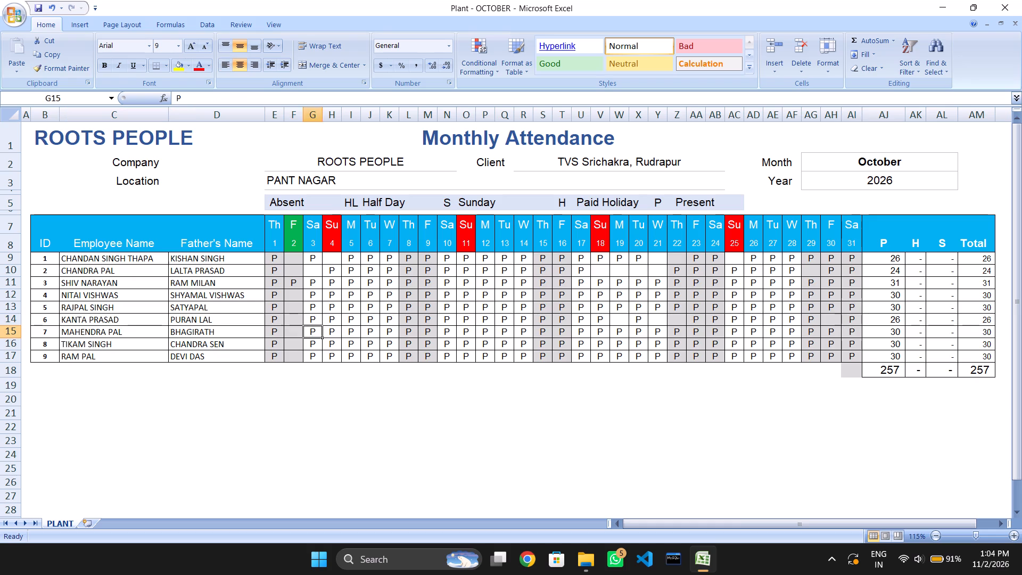
{"action": "key", "text": "Right"}
{"action": "key", "text": "Right"}
{"action": "key", "text": "Right"}
{"action": "key", "text": "Right"}
{"action": "key", "text": "Right"}
{"action": "key", "text": "Right"}
{"action": "key", "text": "Right"}
{"action": "key", "text": "Right"}
{"action": "key", "text": "Right"}
{"action": "key", "text": "Right"}
{"action": "key", "text": "Right"}
{"action": "key", "text": "Right"}
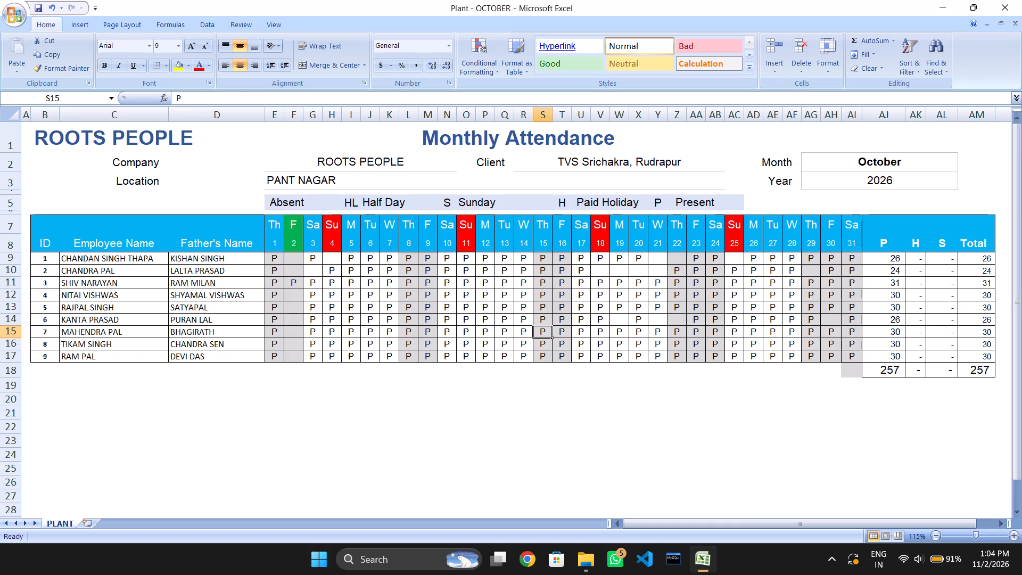
{"action": "key", "text": "BackSpace"}
{"action": "key", "text": "Right"}
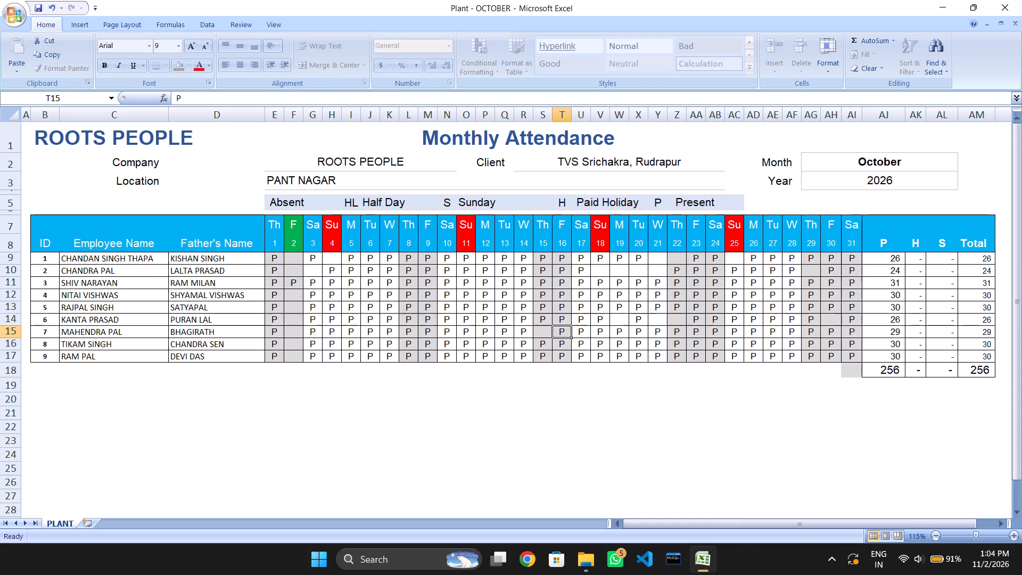
Clear the P mark of employee ID 7 for Tuesday the 20th.
{"action": "key", "text": "Right"}
{"action": "key", "text": "Right"}
{"action": "key", "text": "Right"}
{"action": "key", "text": "Right"}
{"action": "key", "text": "Right"}
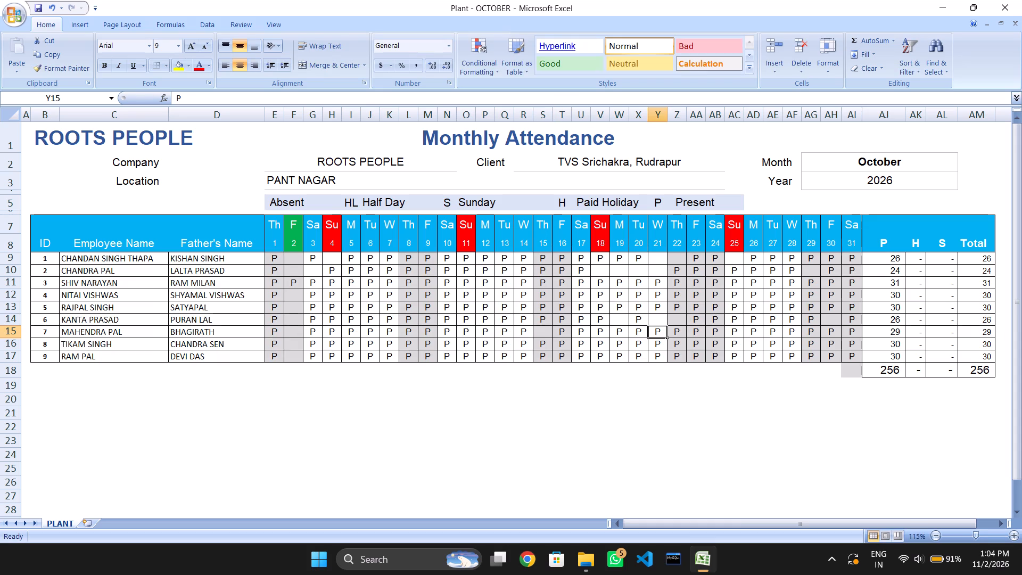
{"action": "key", "text": "Left"}
{"action": "key", "text": "BackSpace"}
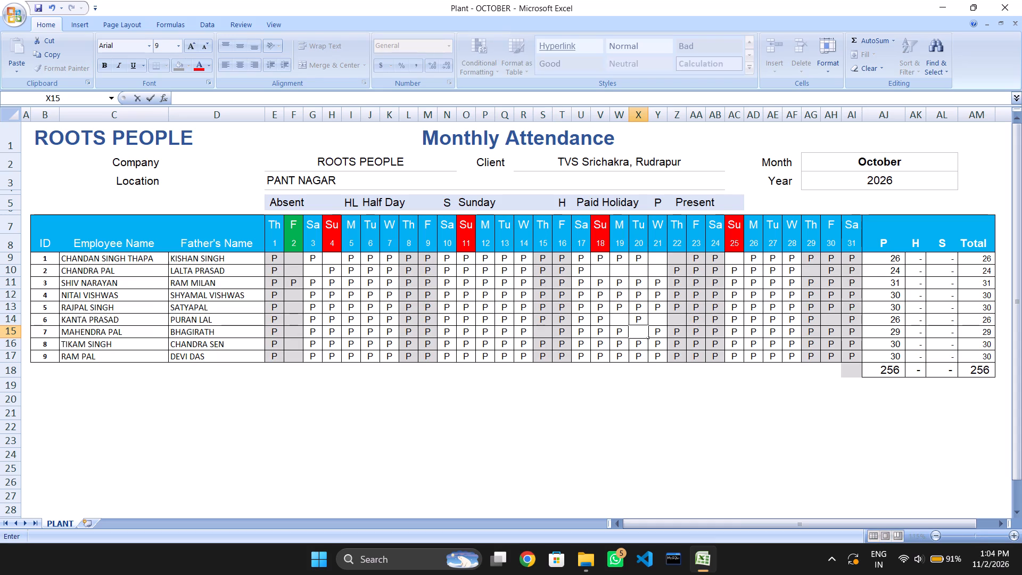
{"action": "key", "text": "Right"}
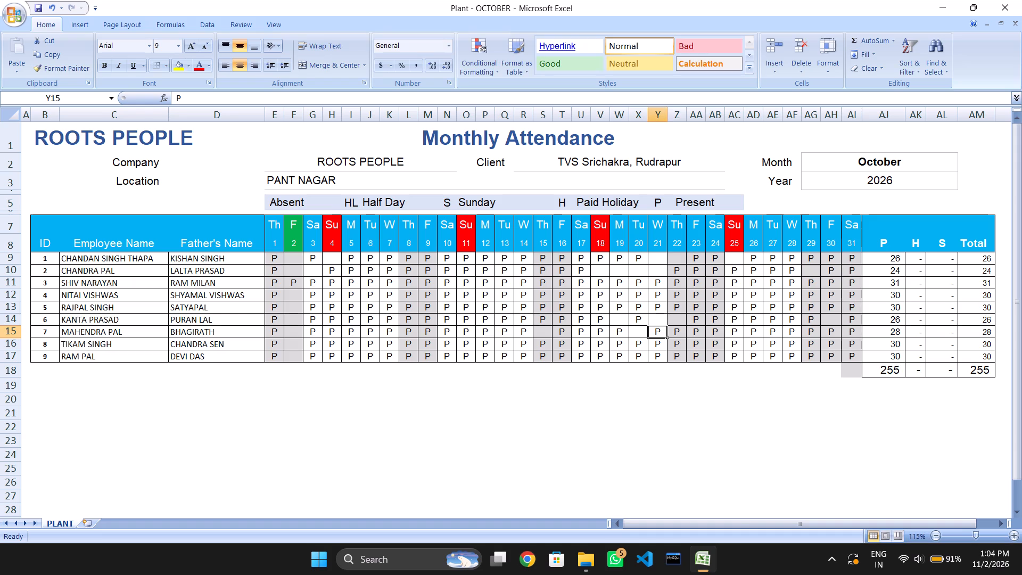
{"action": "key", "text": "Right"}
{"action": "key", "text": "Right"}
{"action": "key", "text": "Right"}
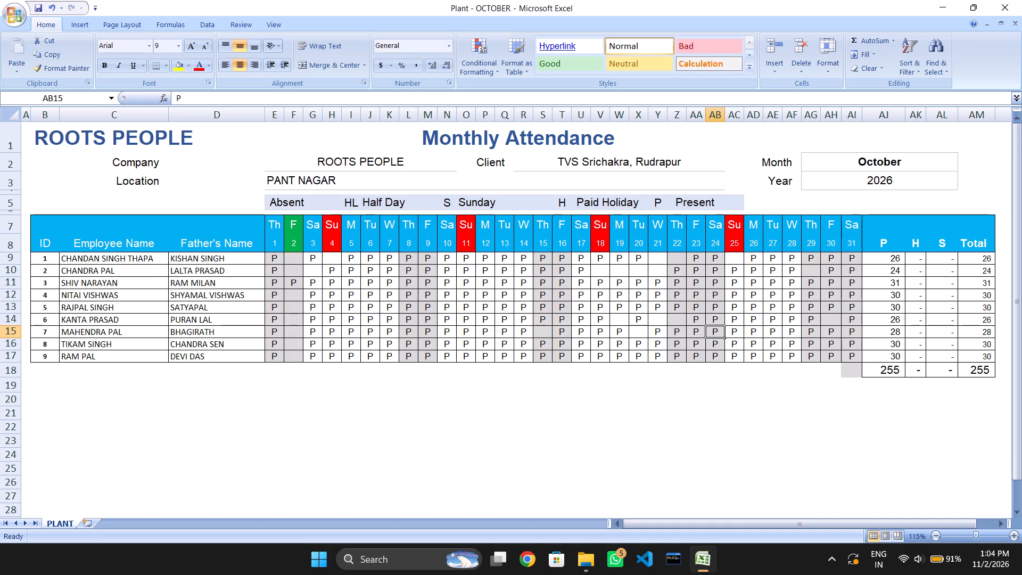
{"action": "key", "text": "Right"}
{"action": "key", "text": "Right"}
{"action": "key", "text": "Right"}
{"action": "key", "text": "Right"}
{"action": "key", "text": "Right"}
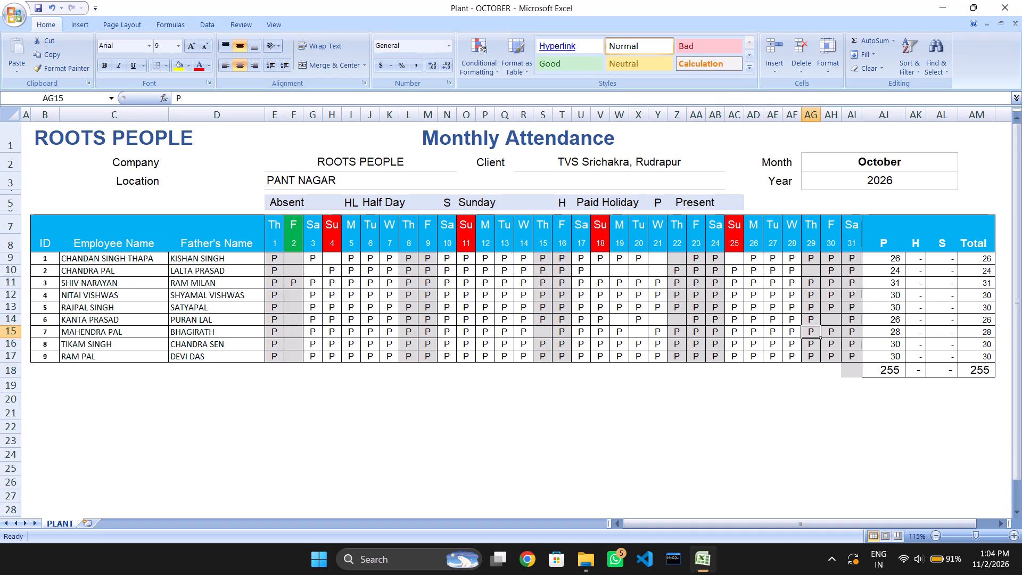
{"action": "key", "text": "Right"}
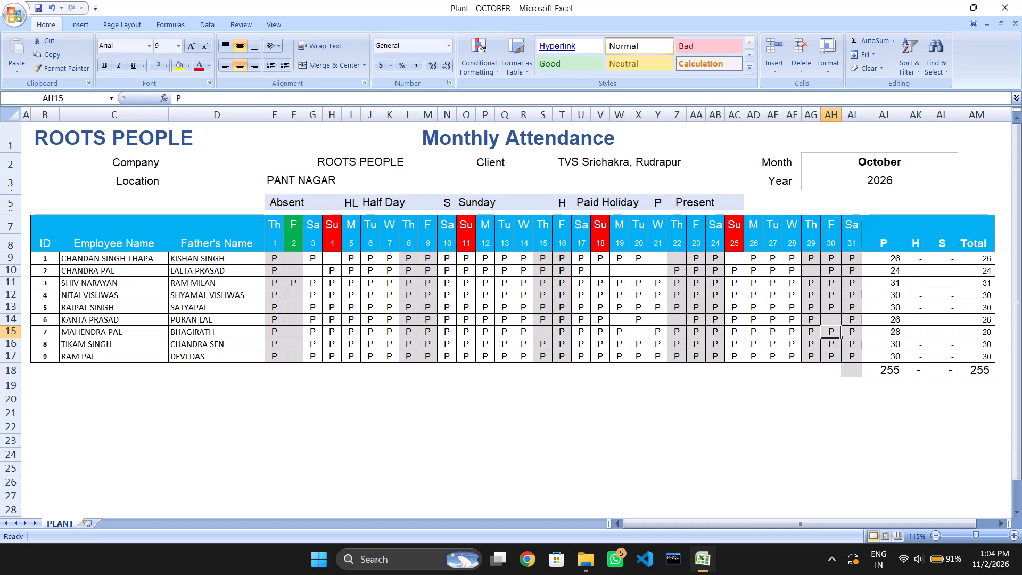
Clear the P mark of employee ID 4 for Monday the 12th.
{"action": "left_click", "coordinate": [120, 298]}
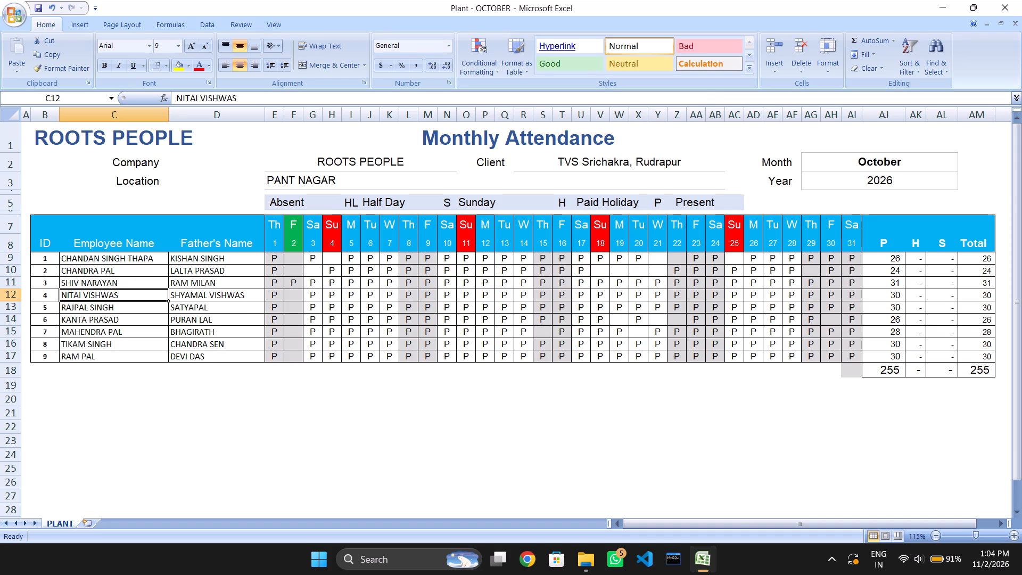
{"action": "key", "text": "Right"}
{"action": "key", "text": "Right"}
{"action": "key", "text": "Right"}
{"action": "key", "text": "Right"}
{"action": "key", "text": "Right"}
{"action": "key", "text": "Right"}
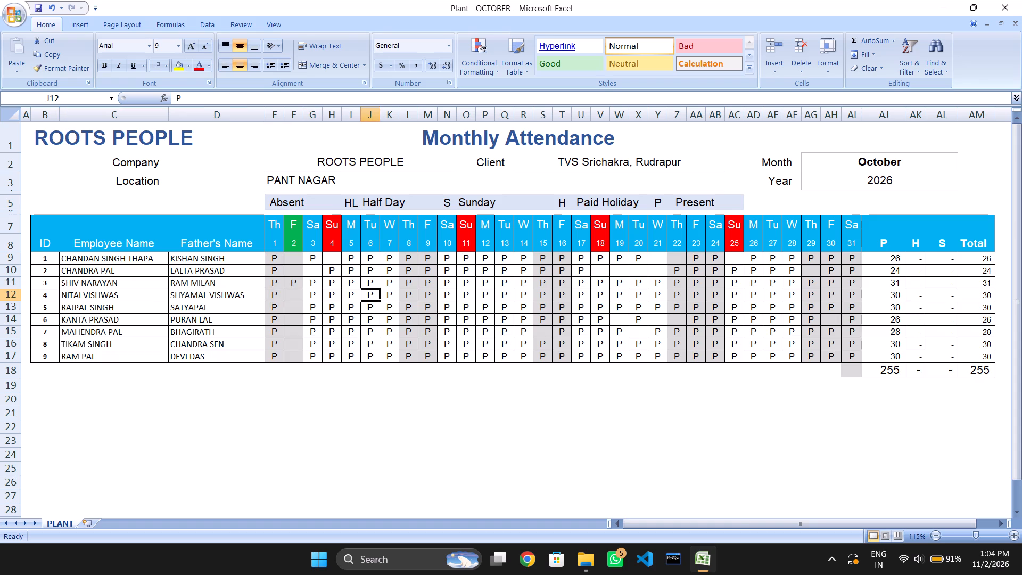
{"action": "key", "text": "Right"}
{"action": "key", "text": "Right"}
{"action": "key", "text": "Right"}
{"action": "key", "text": "Right"}
{"action": "key", "text": "Right"}
{"action": "key", "text": "Right"}
{"action": "key", "text": "BackSpace"}
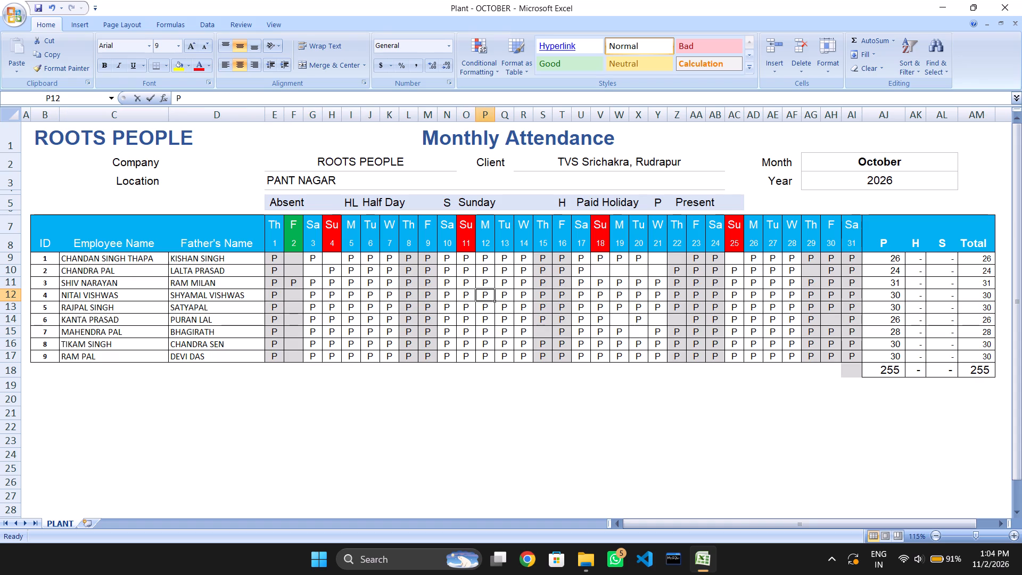
{"action": "key", "text": "Right"}
Clear the P mark of employee ID 4 for Thursday the 22nd.
{"action": "key", "text": "Right"}
{"action": "key", "text": "Right"}
{"action": "key", "text": "Right"}
{"action": "key", "text": "Right"}
{"action": "key", "text": "Right"}
{"action": "key", "text": "Right"}
{"action": "key", "text": "Right"}
{"action": "key", "text": "Right"}
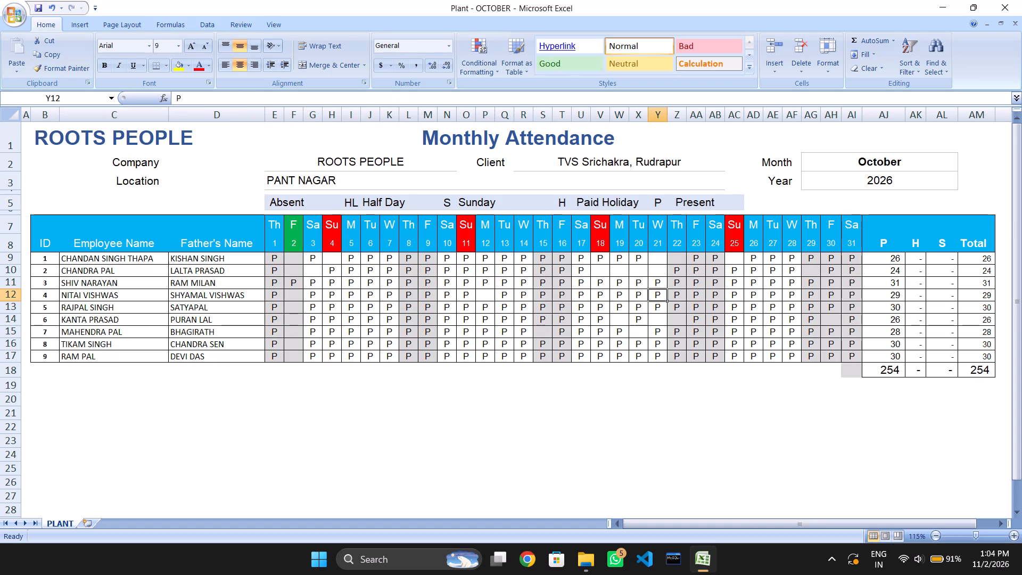
{"action": "key", "text": "Right"}
{"action": "key", "text": "BackSpace"}
{"action": "key", "text": "Right"}
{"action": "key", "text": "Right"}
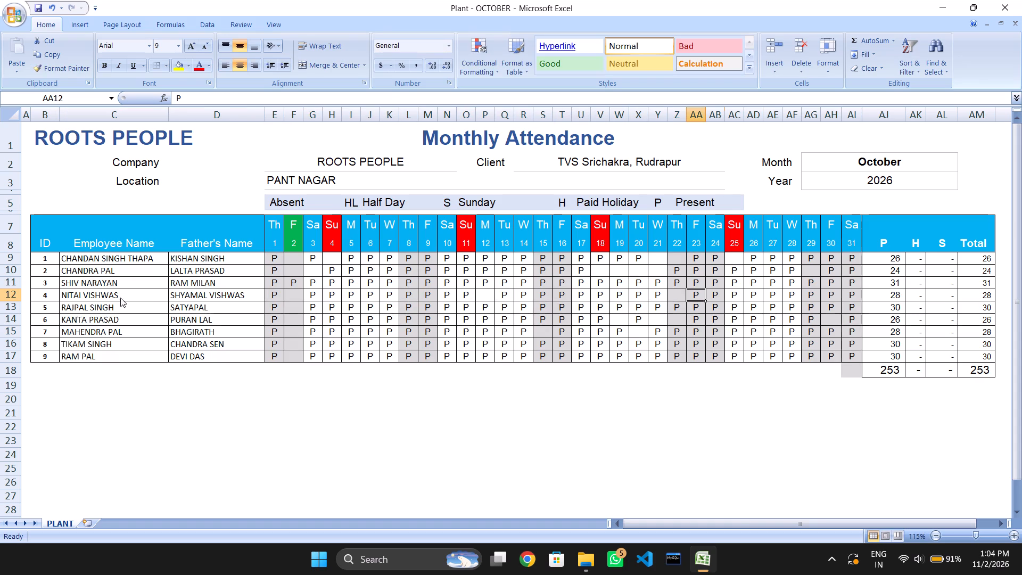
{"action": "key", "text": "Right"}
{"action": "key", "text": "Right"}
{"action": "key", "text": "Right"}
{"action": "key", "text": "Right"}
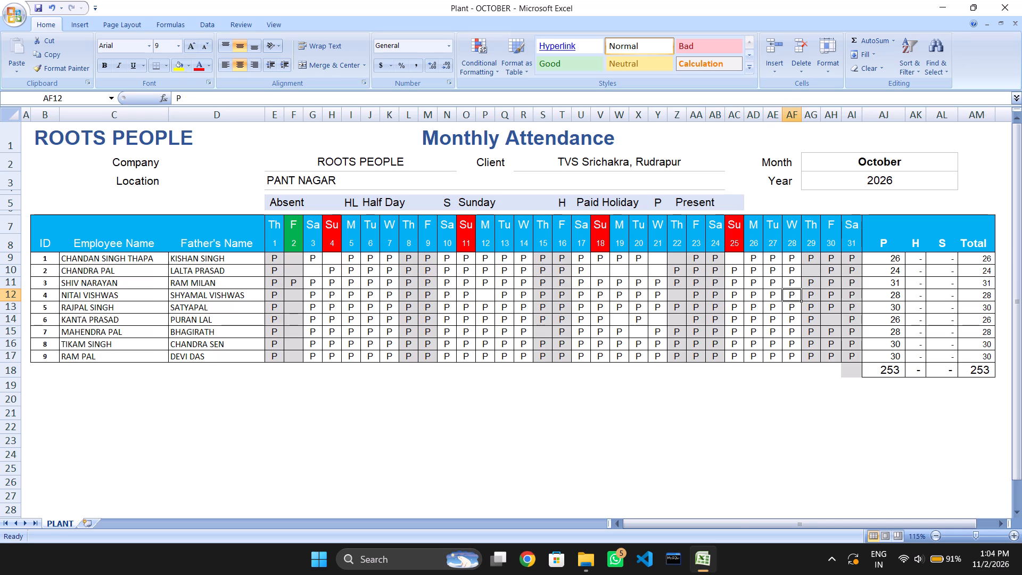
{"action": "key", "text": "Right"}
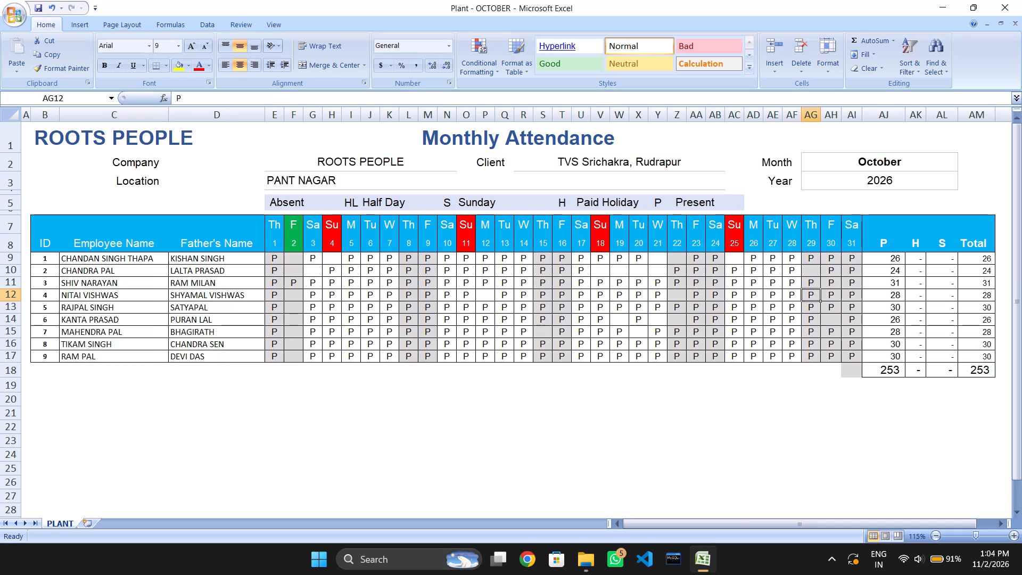
Clear the P marks of employee ID 9 for the 9th, 10th and 11th.
{"action": "left_click", "coordinate": [115, 356]}
{"action": "key", "text": "Right"}
{"action": "key", "text": "Right"}
{"action": "key", "text": "Right"}
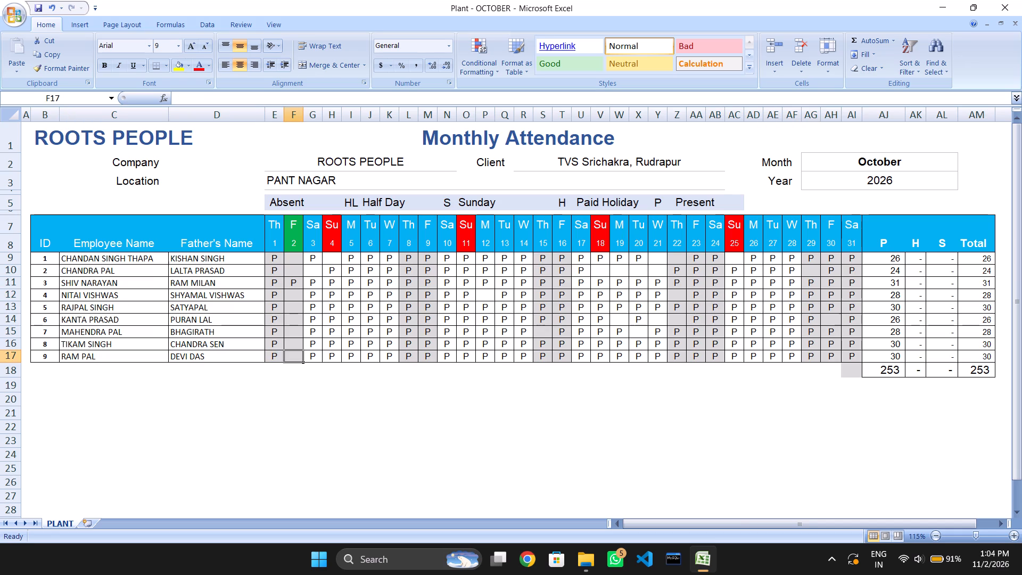
{"action": "key", "text": "Right"}
{"action": "key", "text": "Right"}
{"action": "key", "text": "Right"}
{"action": "key", "text": "Right"}
{"action": "key", "text": "Right"}
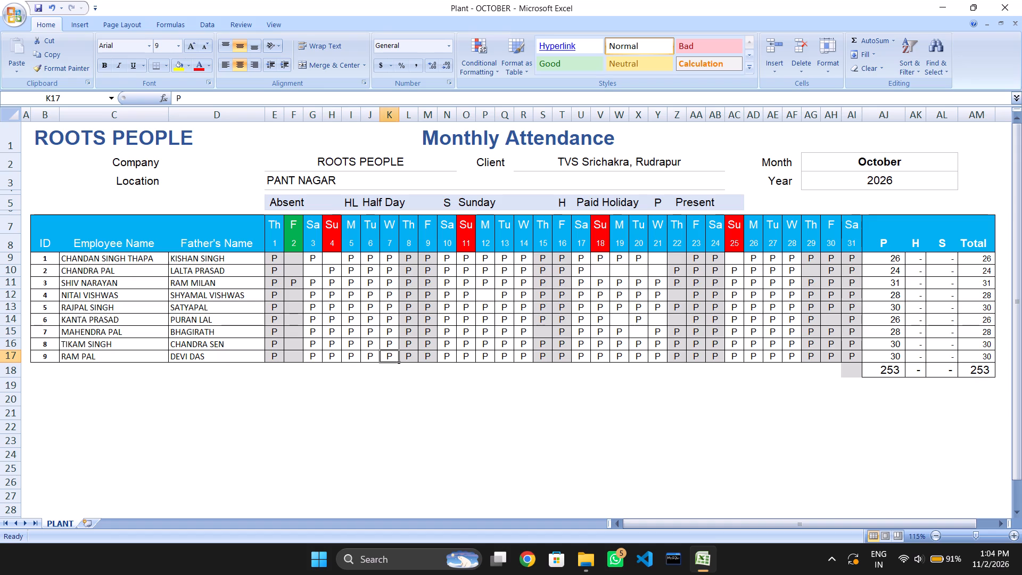
{"action": "key", "text": "Right"}
{"action": "key", "text": "Right"}
{"action": "key", "text": "BackSpace"}
{"action": "key", "text": "Right"}
{"action": "key", "text": "BackSpace"}
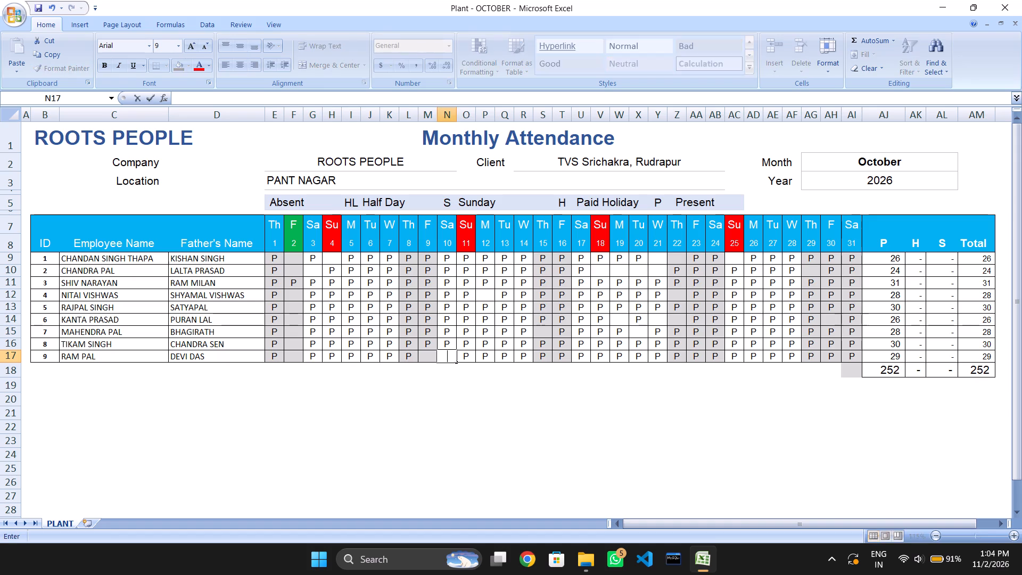
{"action": "key", "text": "Right"}
{"action": "key", "text": "BackSpace"}
{"action": "key", "text": "Right"}
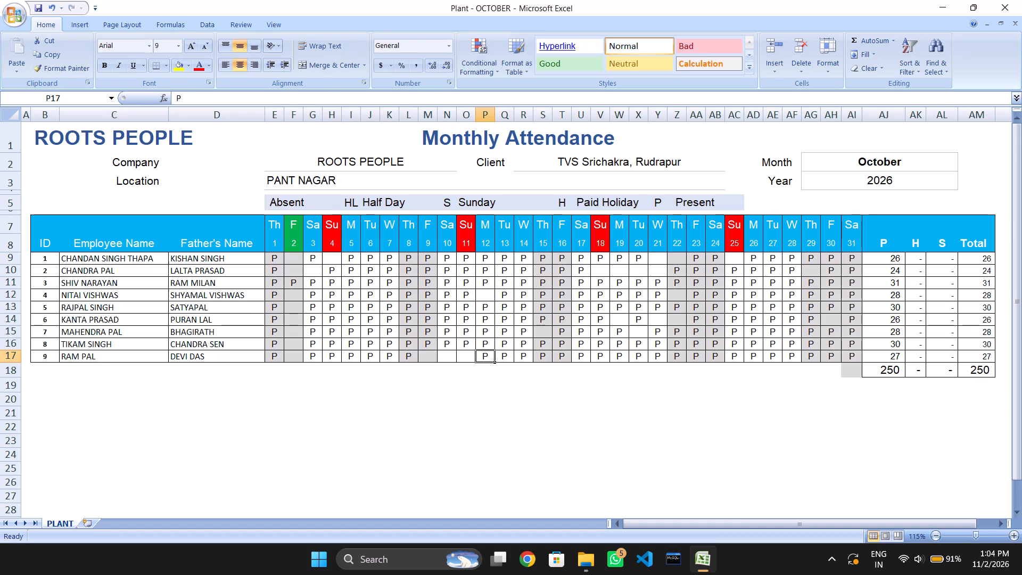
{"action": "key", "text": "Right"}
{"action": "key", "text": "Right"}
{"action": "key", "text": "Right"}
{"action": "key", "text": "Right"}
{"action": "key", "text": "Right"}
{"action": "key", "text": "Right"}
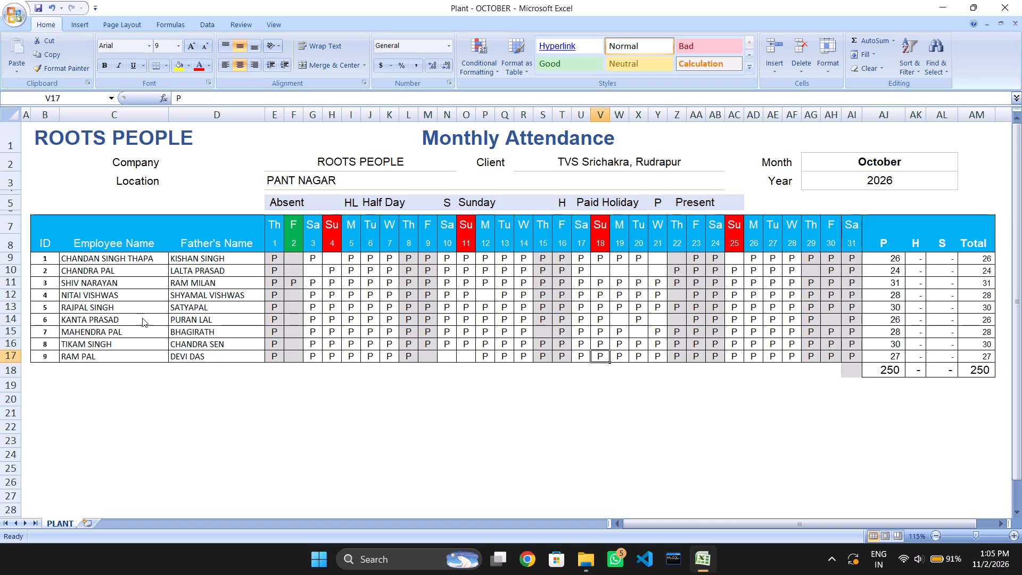
Clear the P mark of employee ID 3 for Saturday the 10th.
{"action": "left_click", "coordinate": [149, 283]}
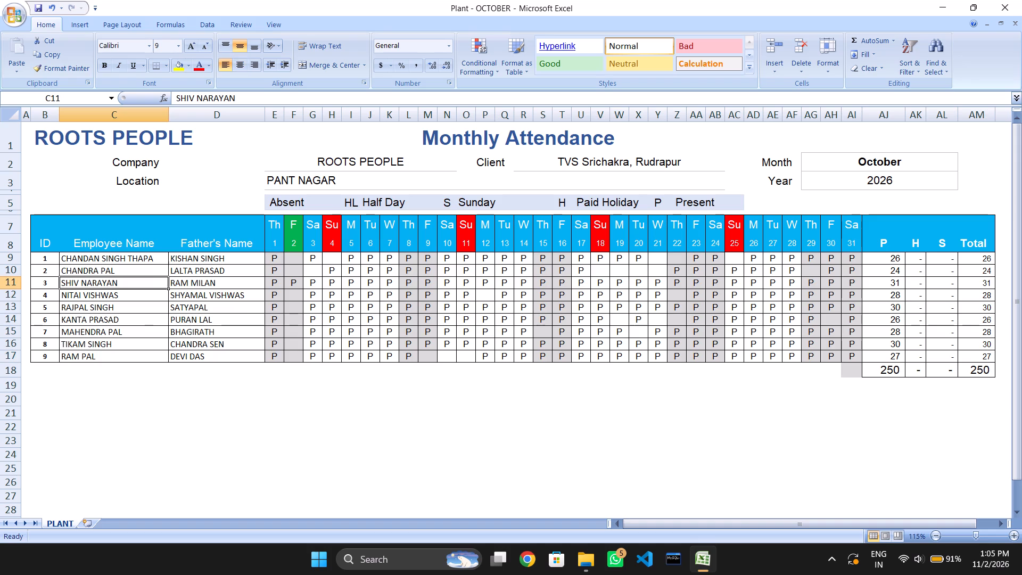
{"action": "key", "text": "Right"}
{"action": "key", "text": "Right"}
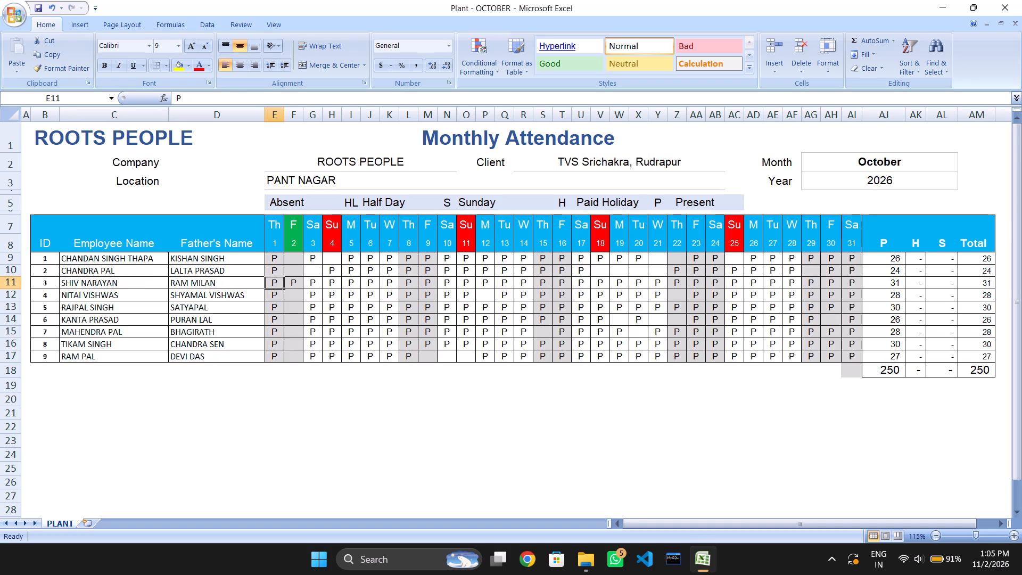
{"action": "key", "text": "Right"}
{"action": "key", "text": "Right"}
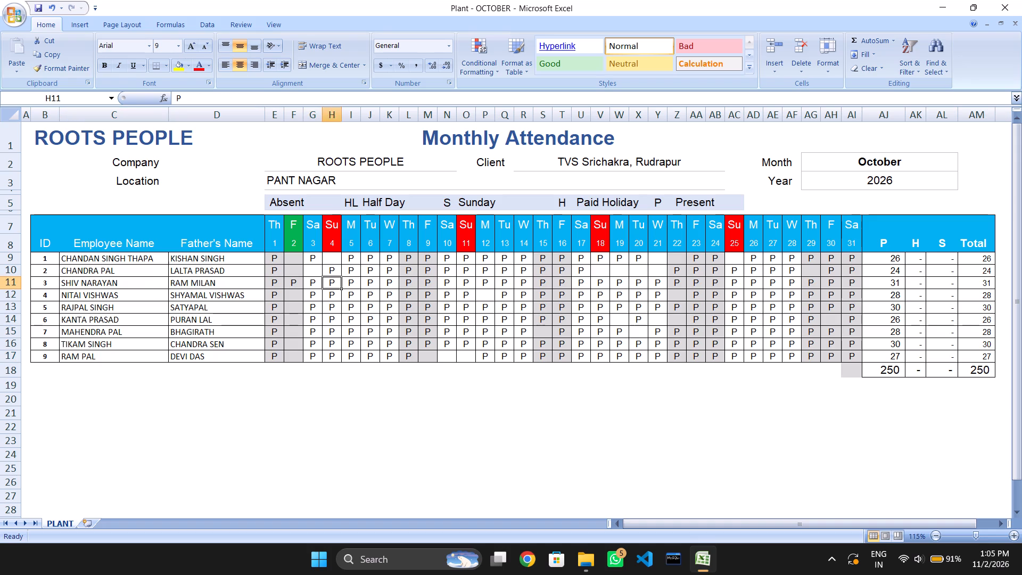
{"action": "key", "text": "Right"}
{"action": "key", "text": "Right"}
{"action": "key", "text": "Right"}
{"action": "key", "text": "Right"}
{"action": "key", "text": "Right"}
{"action": "key", "text": "Right"}
{"action": "key", "text": "BackSpace"}
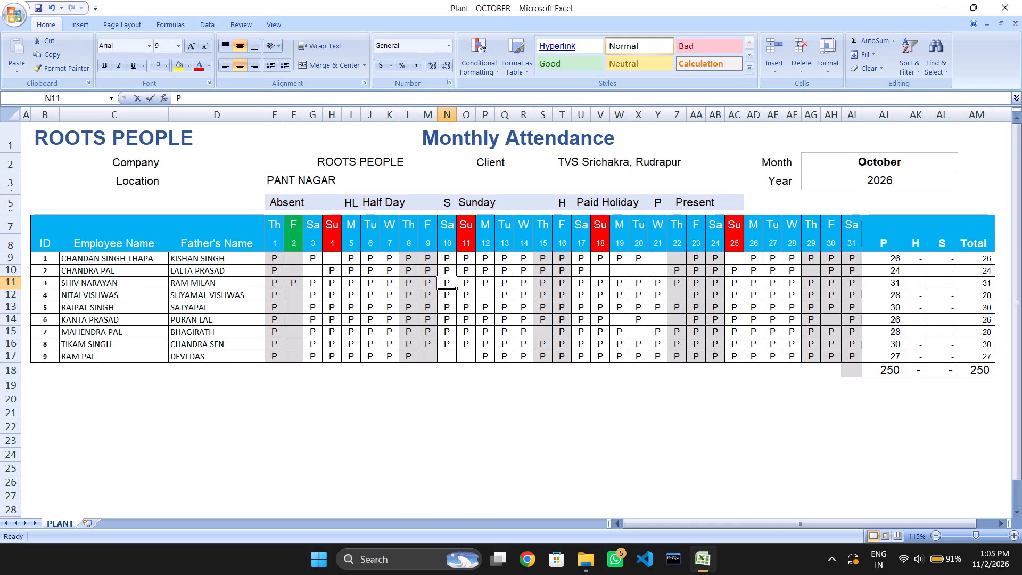
{"action": "key", "text": "Right"}
Clear the P mark of employee ID 3 for Tuesday the 20th.
{"action": "key", "text": "Right"}
{"action": "key", "text": "Right"}
{"action": "key", "text": "Right"}
{"action": "key", "text": "Right"}
{"action": "key", "text": "Right"}
{"action": "key", "text": "Right"}
{"action": "key", "text": "Right"}
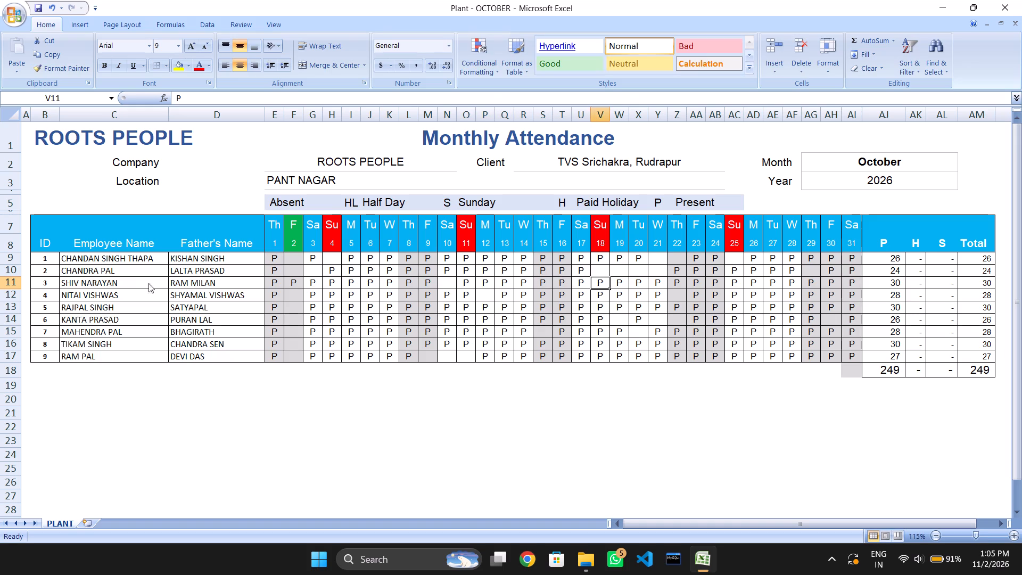
{"action": "key", "text": "Right"}
{"action": "key", "text": "Right"}
{"action": "key", "text": "BackSpace"}
{"action": "key", "text": "Right"}
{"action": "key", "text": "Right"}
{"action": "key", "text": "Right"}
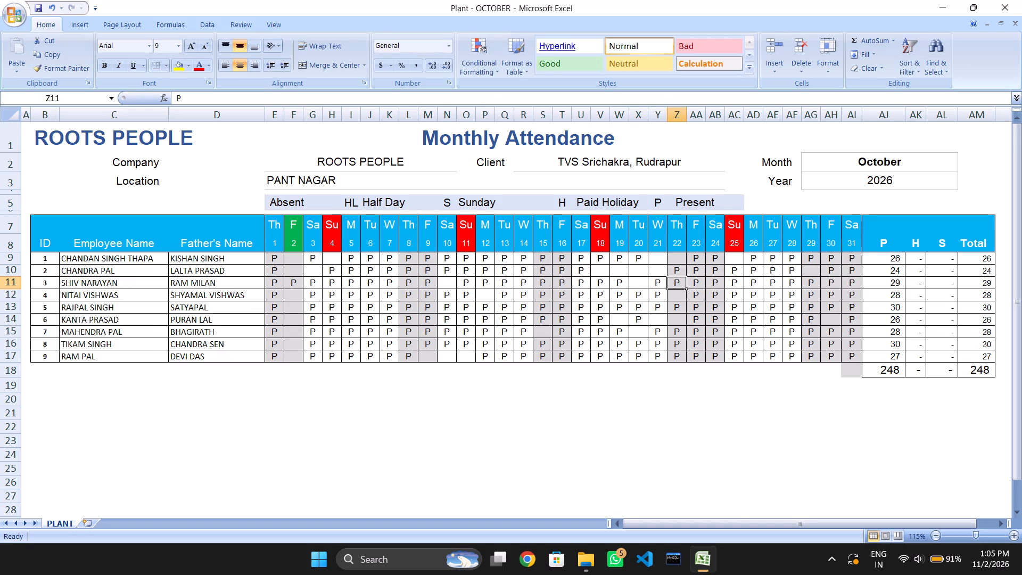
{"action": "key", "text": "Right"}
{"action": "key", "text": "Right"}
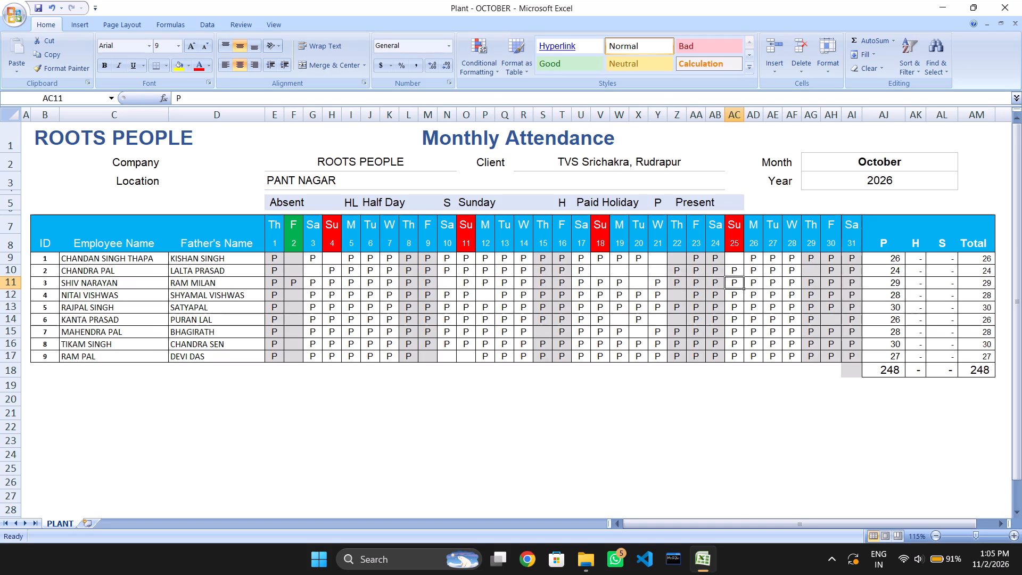
Clear the P marks of employee ID 8 for the 5th, 6th and 7th.
{"action": "left_click", "coordinate": [116, 345]}
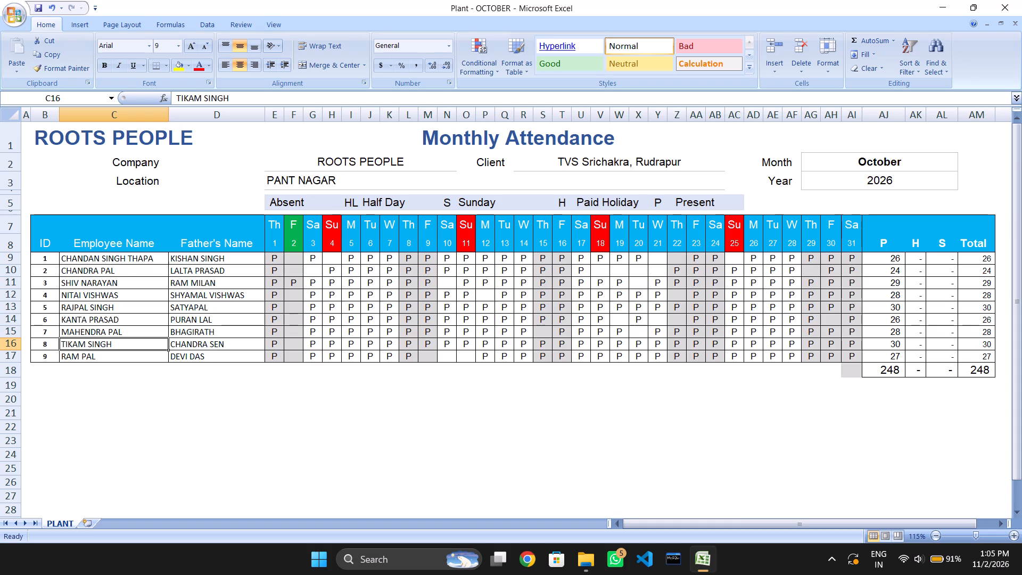
{"action": "key", "text": "Right"}
{"action": "key", "text": "Right"}
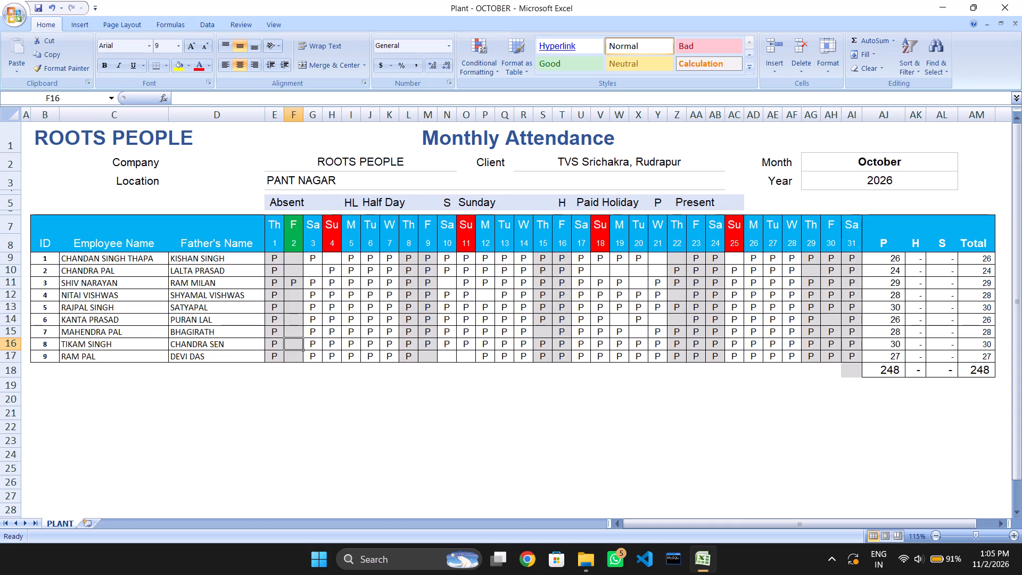
{"action": "key", "text": "Right"}
{"action": "key", "text": "Right"}
{"action": "key", "text": "Right"}
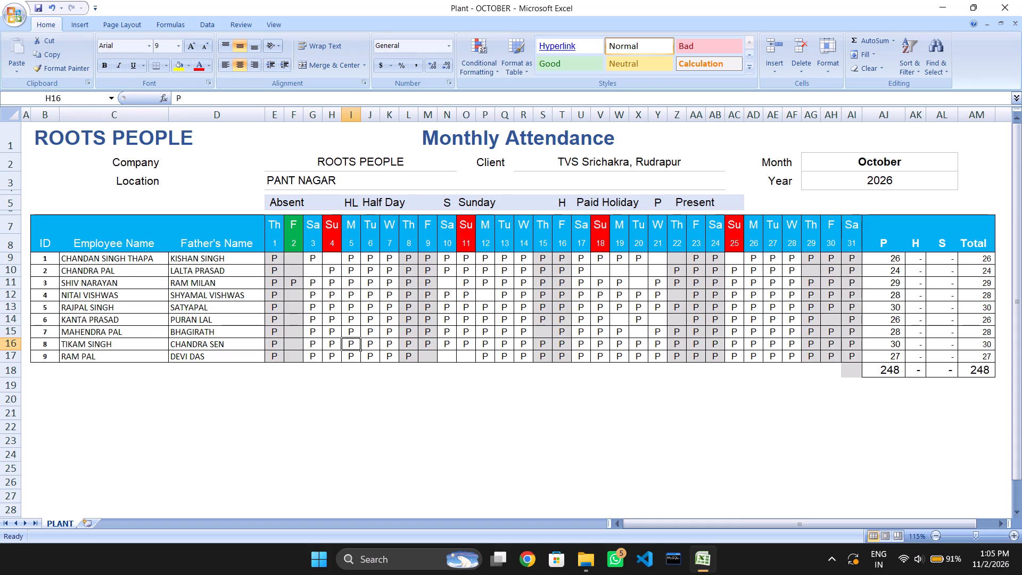
{"action": "key", "text": "BackSpace"}
{"action": "key", "text": "Right"}
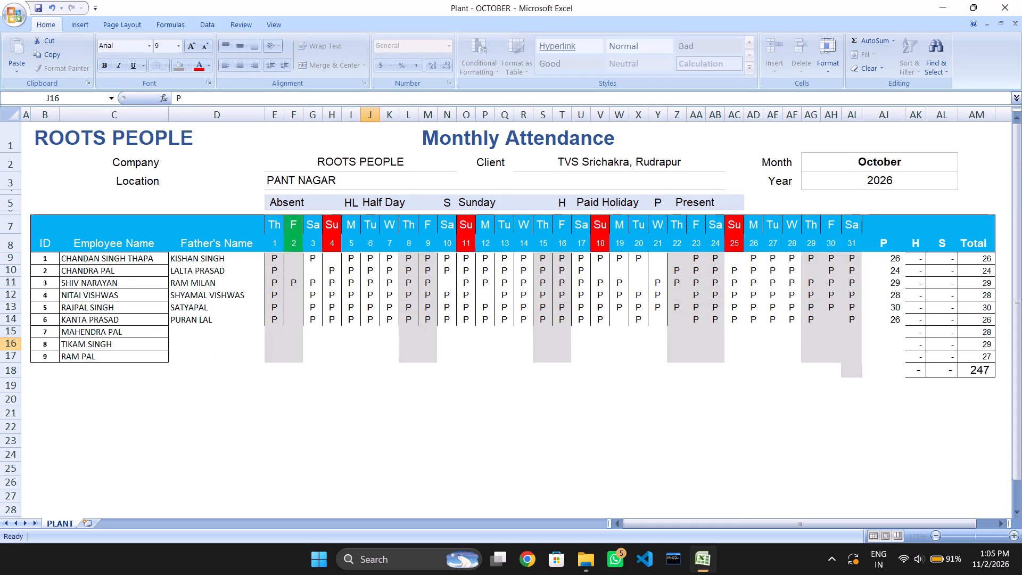
{"action": "key", "text": "BackSpace"}
{"action": "key", "text": "Right"}
{"action": "key", "text": "BackSpace"}
{"action": "key", "text": "Right"}
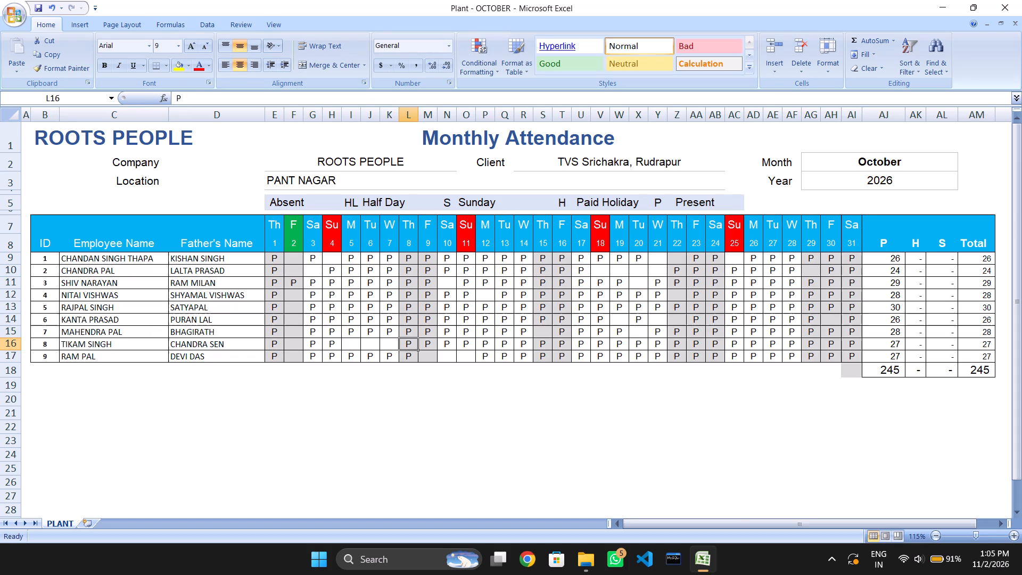
Clear the P mark of employee ID 8 for Monday the 12th.
{"action": "key", "text": "Right"}
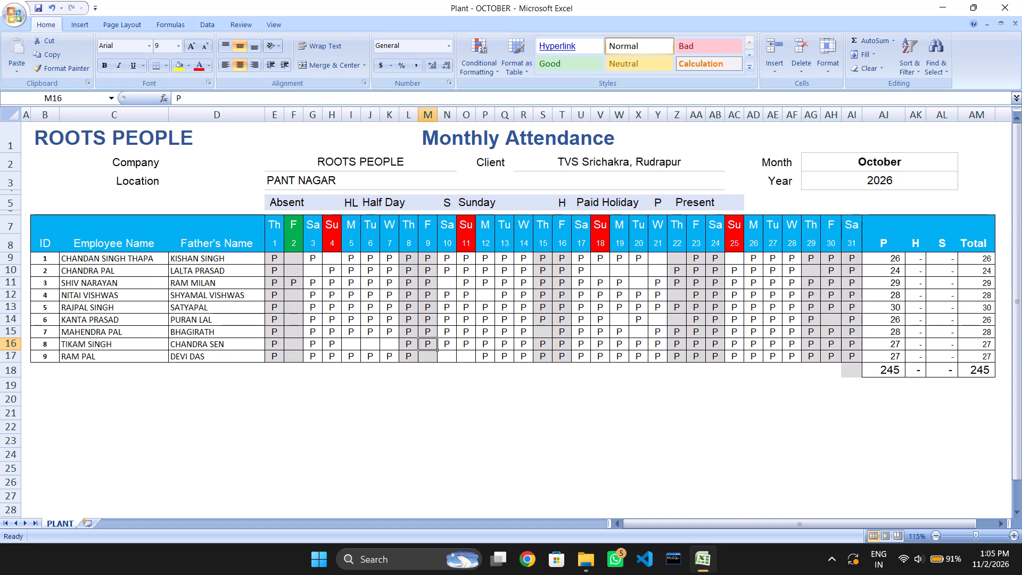
{"action": "key", "text": "Right"}
{"action": "key", "text": "Right"}
{"action": "key", "text": "Right"}
{"action": "key", "text": "BackSpace"}
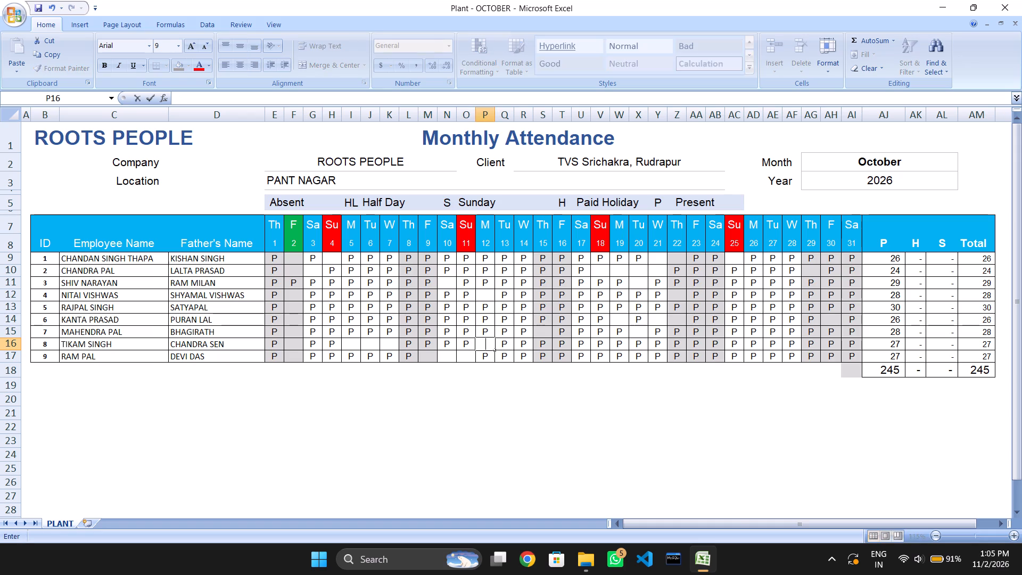
{"action": "key", "text": "Right"}
Clear the P marks of employee ID 8 for Wednesday the 21st and Thursday the 22nd.
{"action": "key", "text": "Right"}
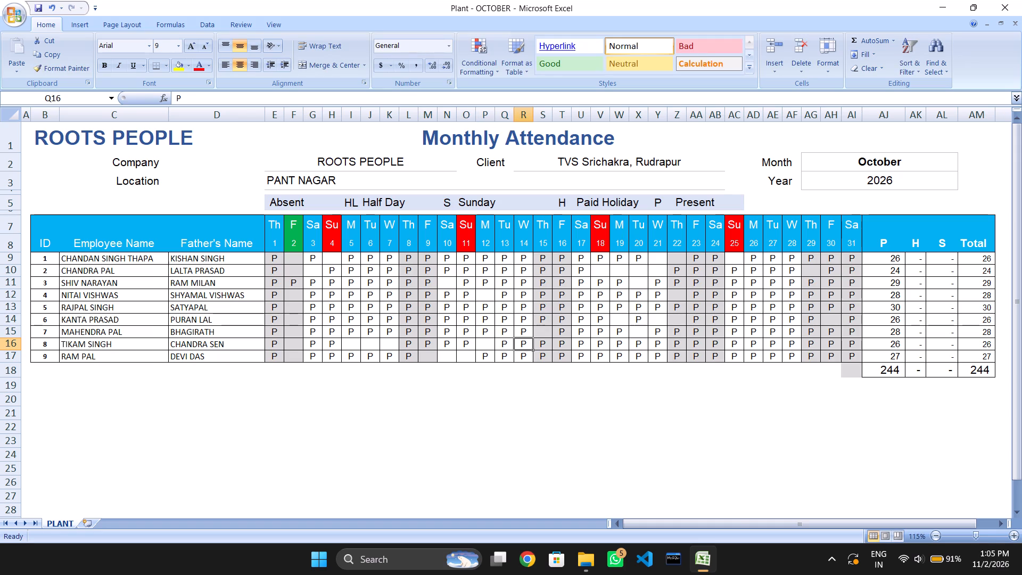
{"action": "key", "text": "Right"}
{"action": "key", "text": "Right"}
{"action": "key", "text": "Right"}
{"action": "key", "text": "Right"}
{"action": "key", "text": "Right"}
{"action": "key", "text": "Right"}
{"action": "key", "text": "Right"}
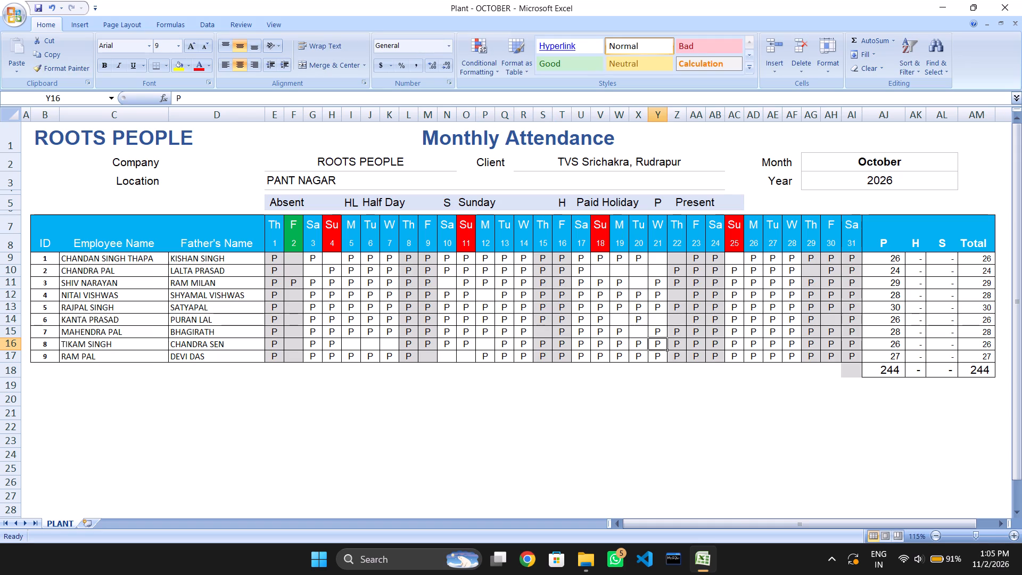
{"action": "key", "text": "BackSpace"}
{"action": "key", "text": "Right"}
{"action": "key", "text": "BackSpace"}
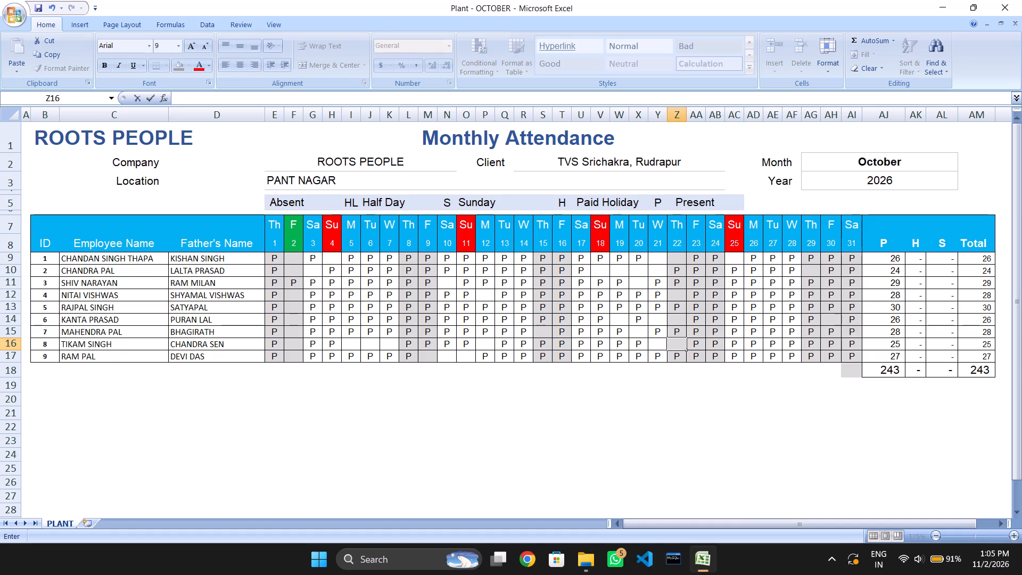
{"action": "key", "text": "Right"}
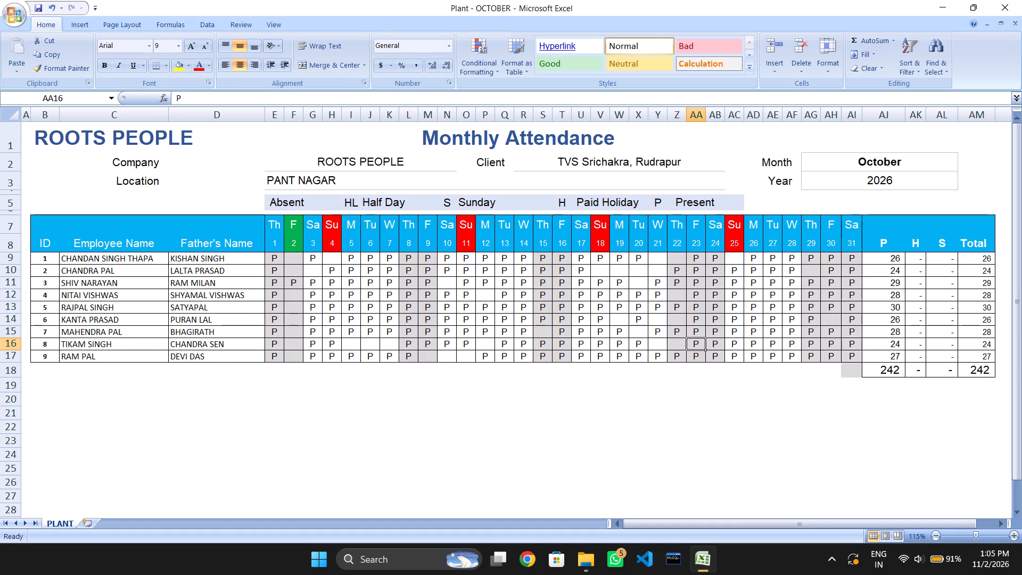
Review employee ID 8's attendance marks day by day through the 31st, ending at the row's P total.
{"action": "key", "text": "Right"}
{"action": "key", "text": "Right"}
{"action": "key", "text": "Right"}
{"action": "key", "text": "Right"}
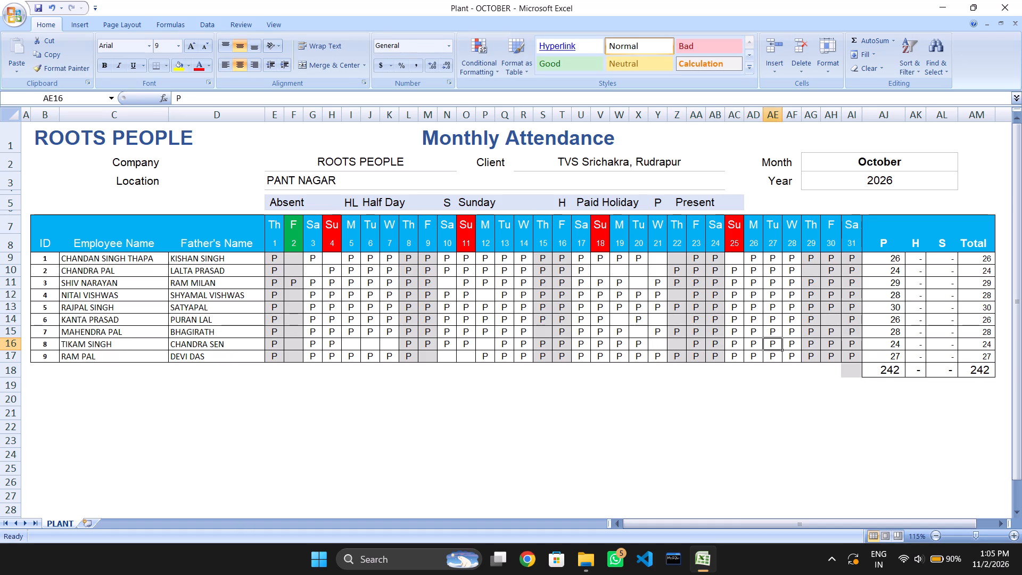
{"action": "key", "text": "Right"}
{"action": "key", "text": "Right"}
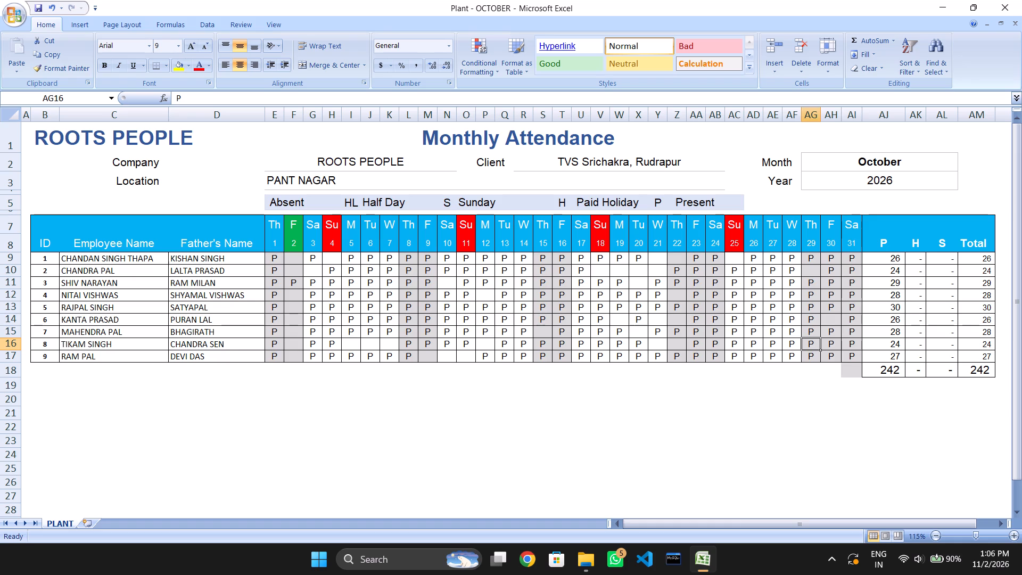
{"action": "left_click", "coordinate": [292, 345]}
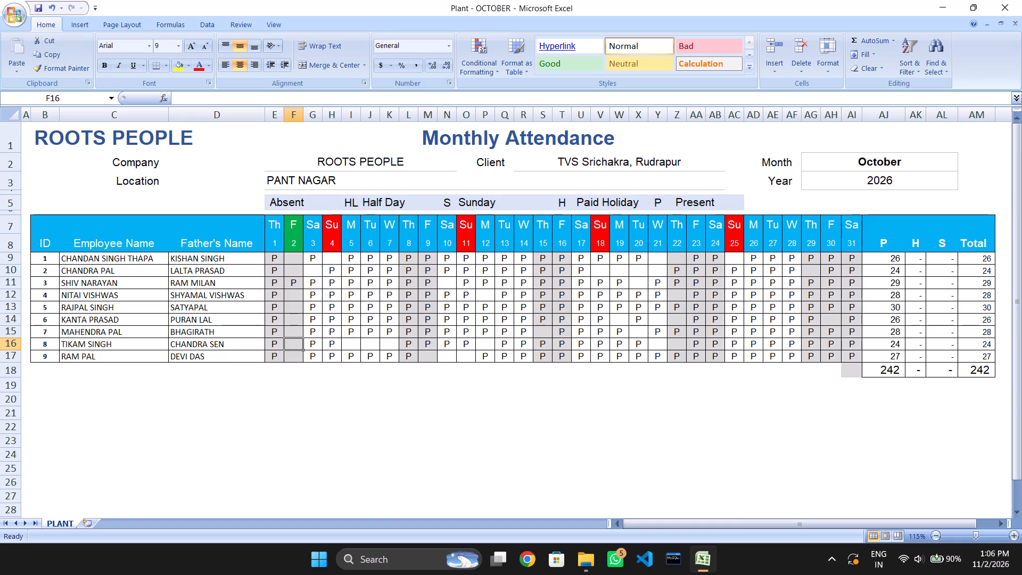
{"action": "key", "text": "Right"}
{"action": "key", "text": "Right"}
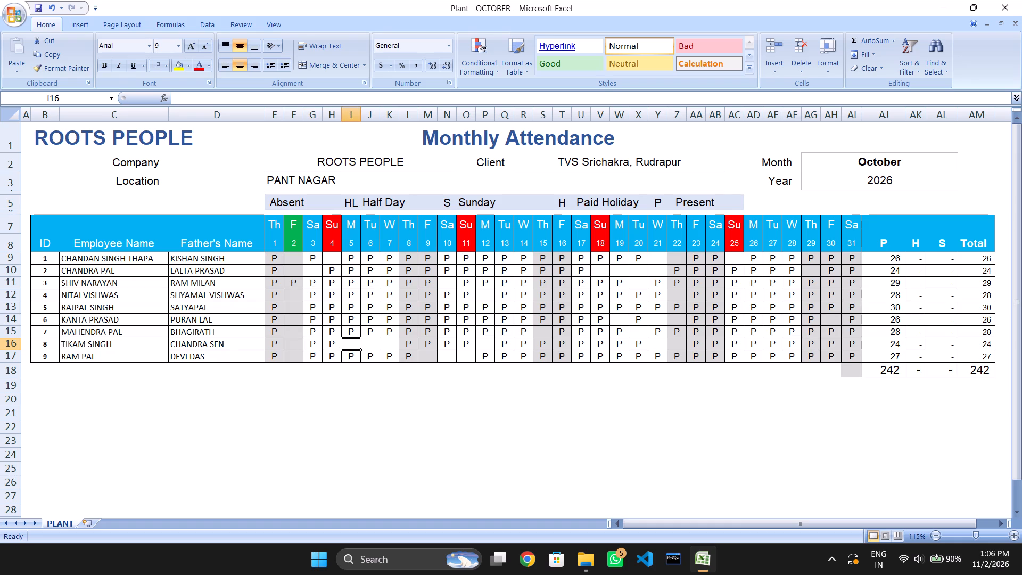
{"action": "key", "text": "Right"}
{"action": "key", "text": "Right"}
{"action": "key", "text": "Right"}
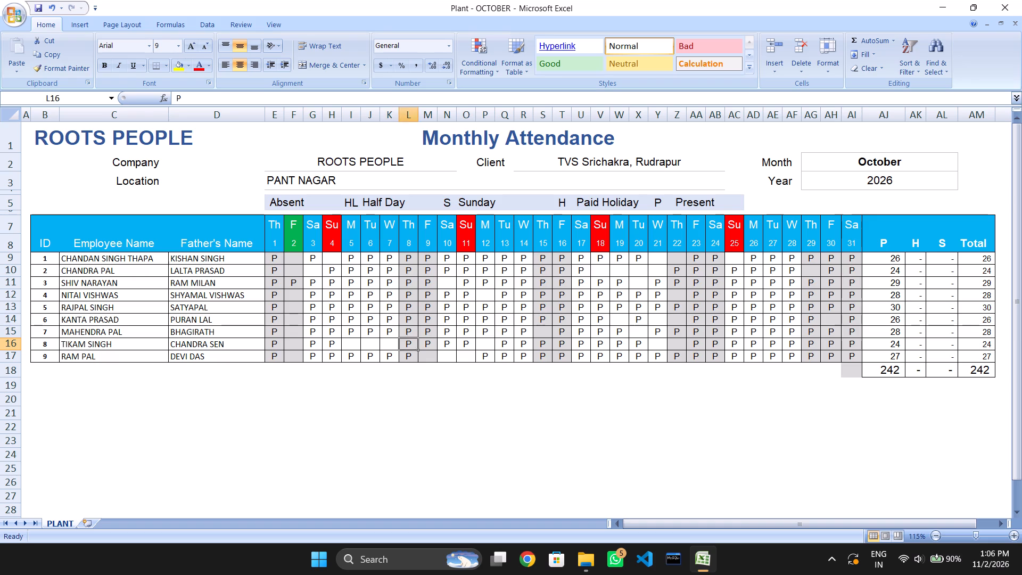
{"action": "key", "text": "Right"}
{"action": "key", "text": "Right"}
{"action": "key", "text": "Right"}
{"action": "key", "text": "Right"}
{"action": "key", "text": "Right"}
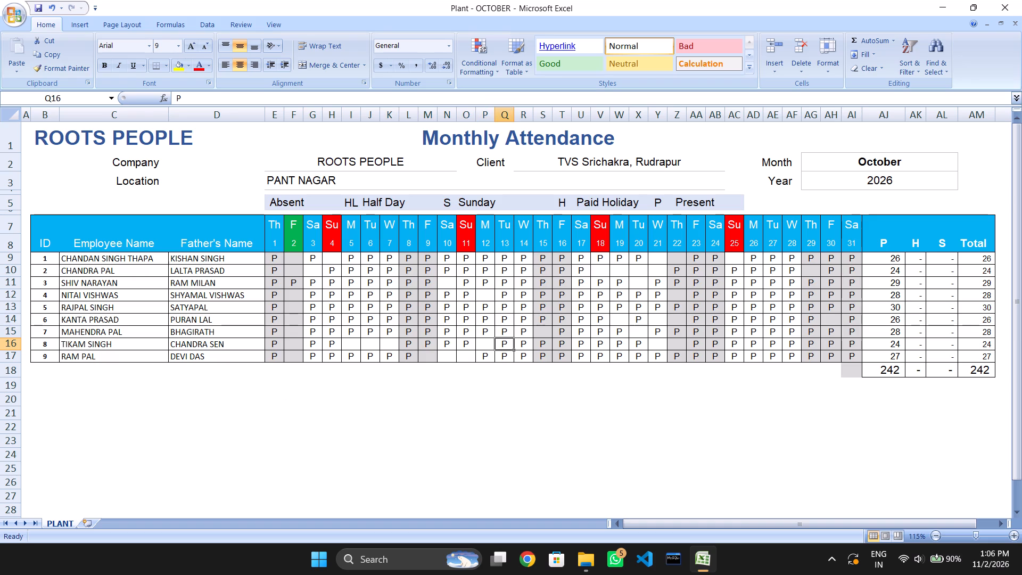
{"action": "key", "text": "Right"}
{"action": "key", "text": "Right"}
{"action": "key", "text": "Right"}
{"action": "key", "text": "Right"}
{"action": "key", "text": "Right"}
{"action": "key", "text": "Right"}
{"action": "key", "text": "Right"}
{"action": "key", "text": "Right"}
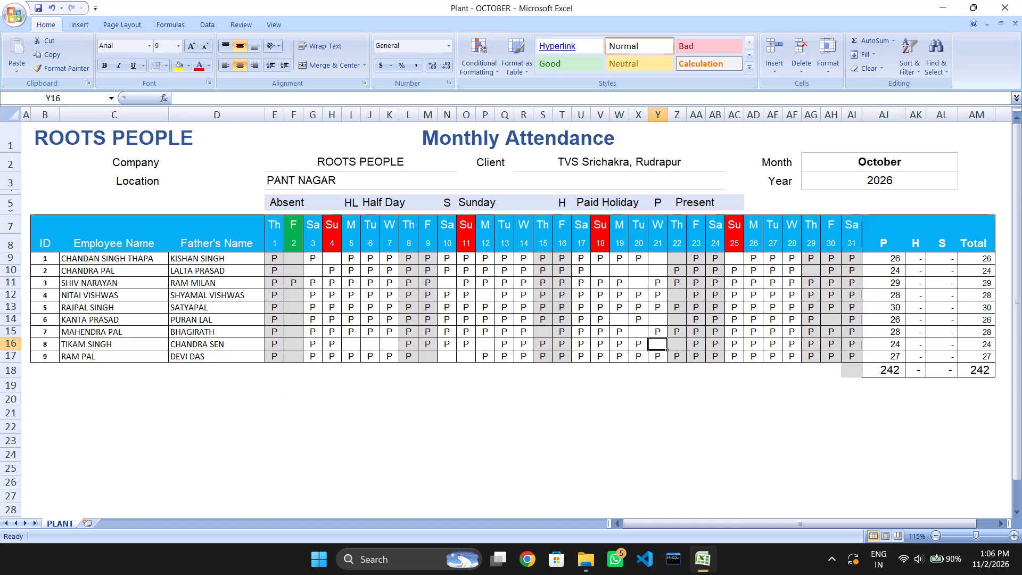
{"action": "key", "text": "Right"}
{"action": "key", "text": "Right"}
{"action": "key", "text": "Right"}
{"action": "key", "text": "Right"}
{"action": "key", "text": "Right"}
{"action": "key", "text": "Right"}
{"action": "key", "text": "Right"}
{"action": "key", "text": "Right"}
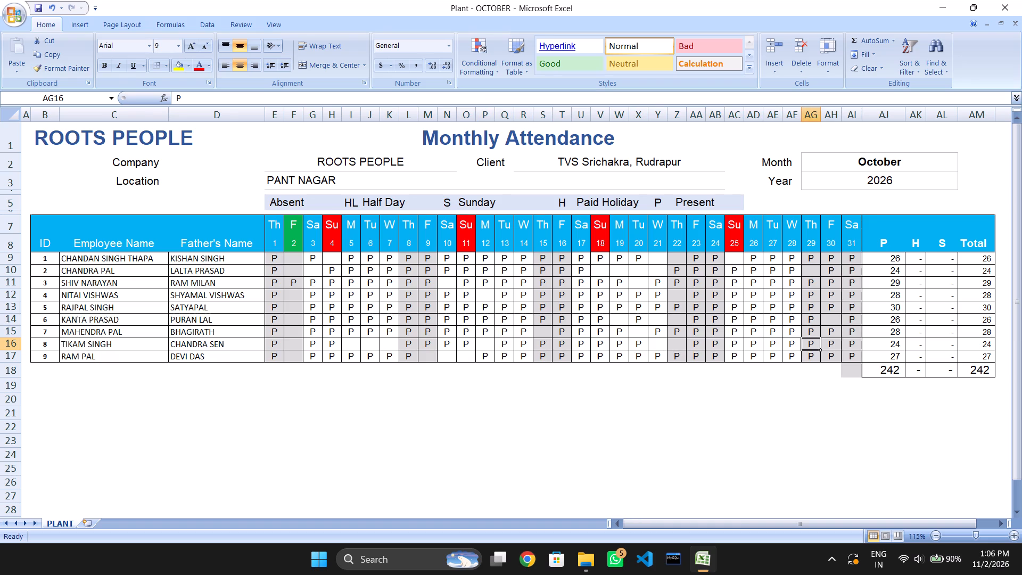
{"action": "key", "text": "Right"}
{"action": "key", "text": "Right"}
{"action": "key", "text": "Right"}
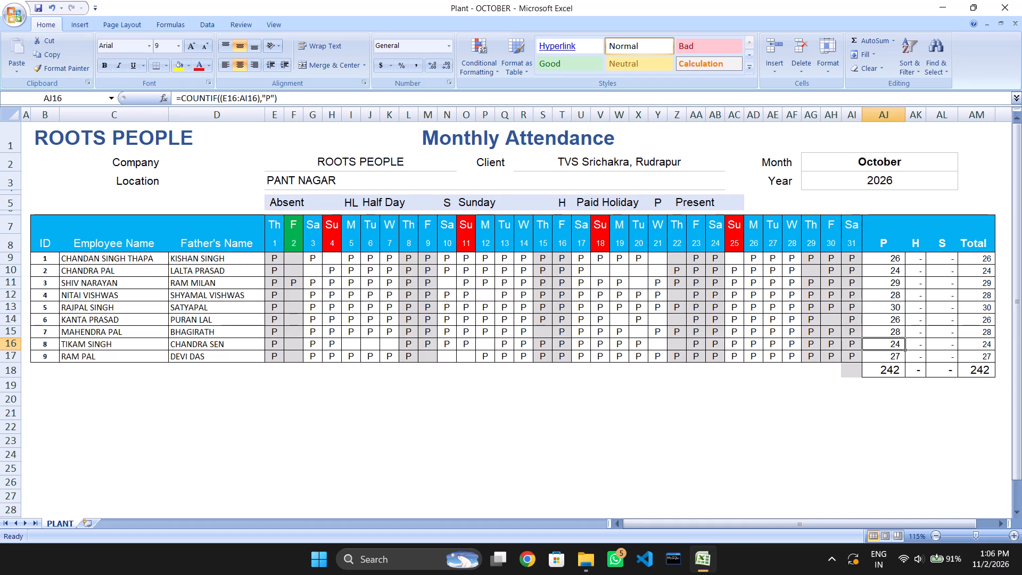
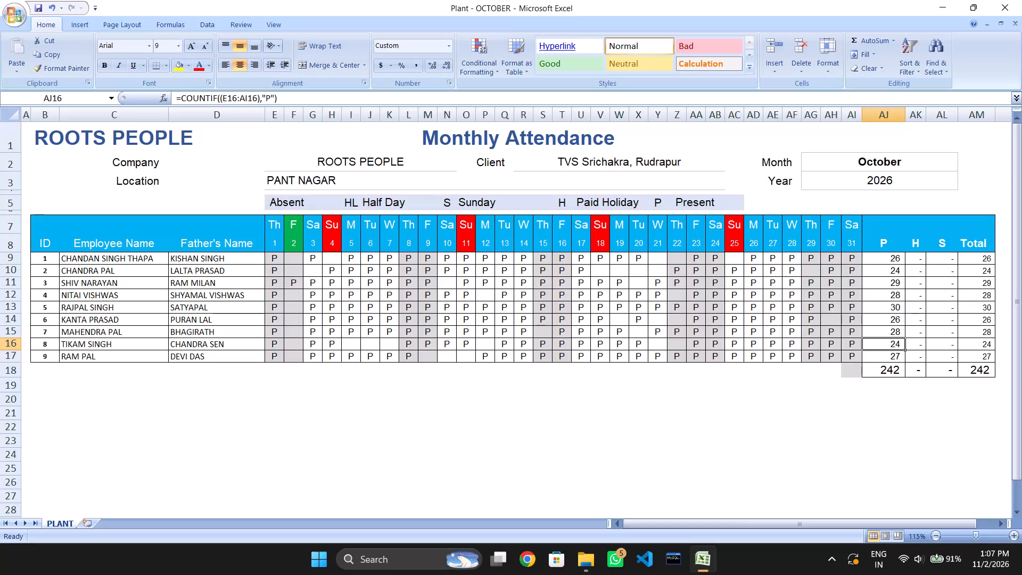
Select the attendance marks of all employees, IDs 1 to 9, for Thursday the 1st to check their count.
{"action": "left_click_drag", "start_coordinate": [275, 257], "coordinate": [275, 267]}
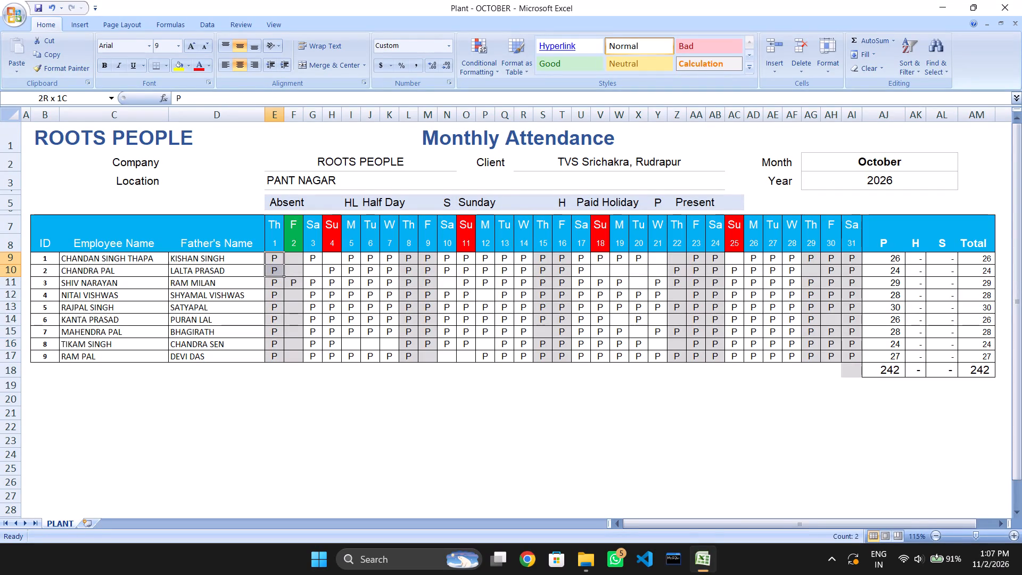
{"action": "left_click_drag", "start_coordinate": [275, 267], "coordinate": [270, 358]}
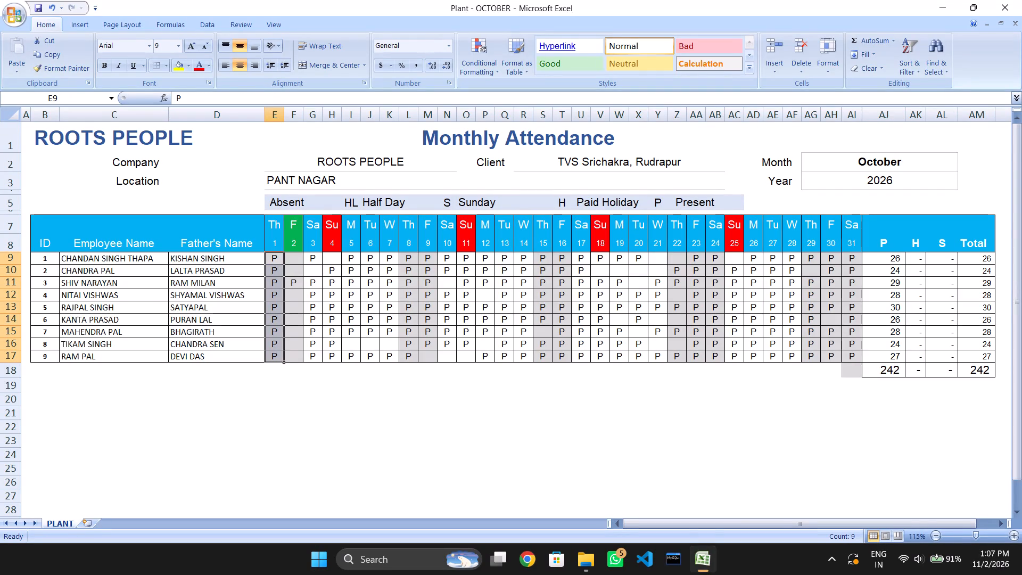
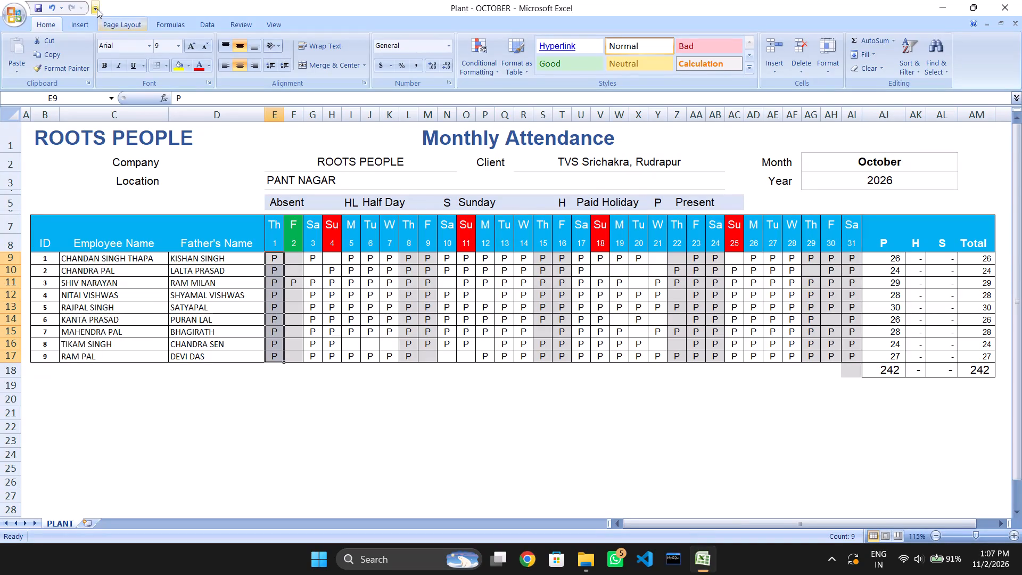
Save the Plant - OCTOBER attendance workbook.
{"action": "double_click", "coordinate": [38, 7]}
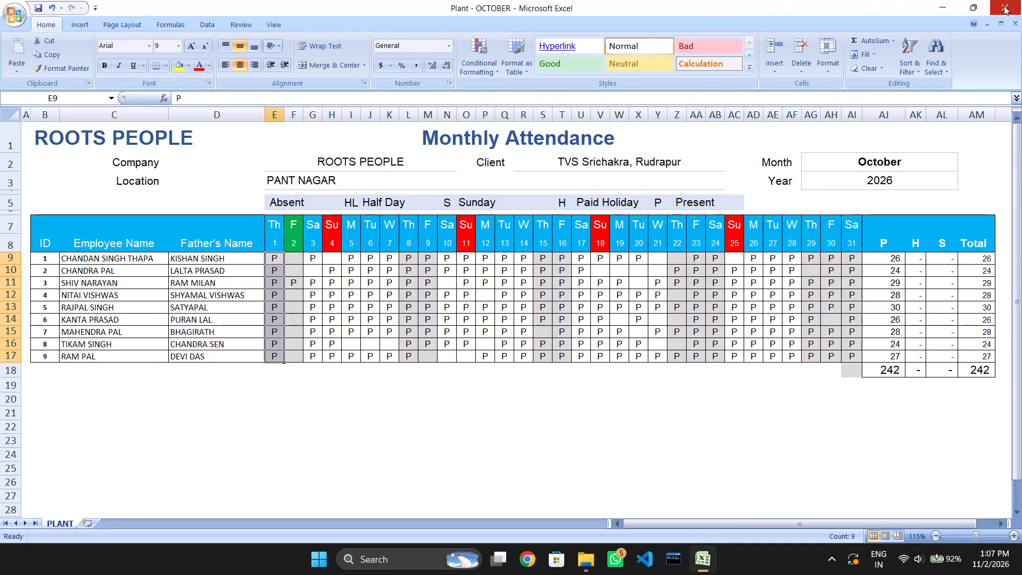
Open the workbook "1 o 30 attendance_report (1) (1)" from the Downloads folder.
{"action": "left_click", "coordinate": [943, 6]}
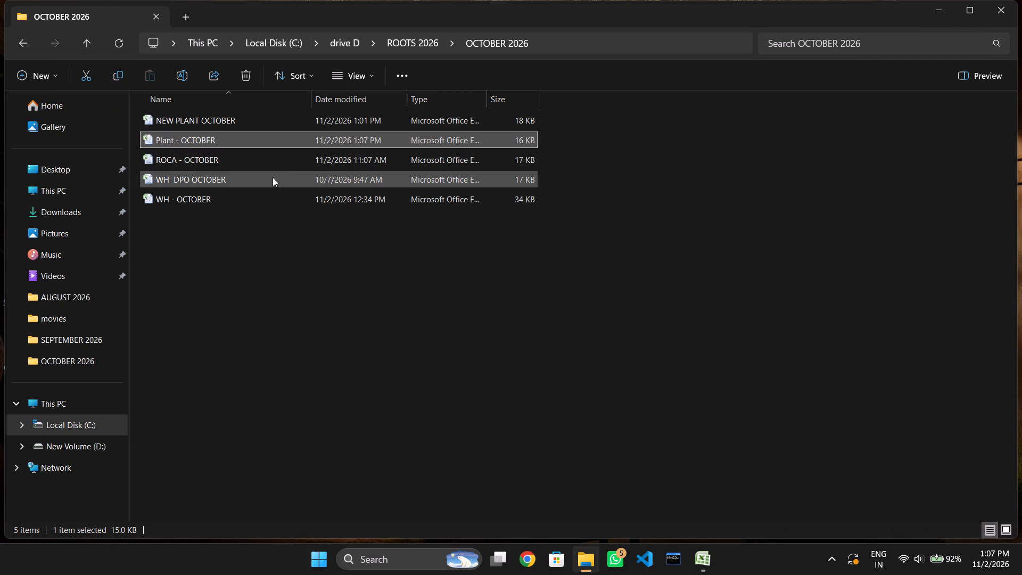
{"action": "double_click", "coordinate": [91, 216]}
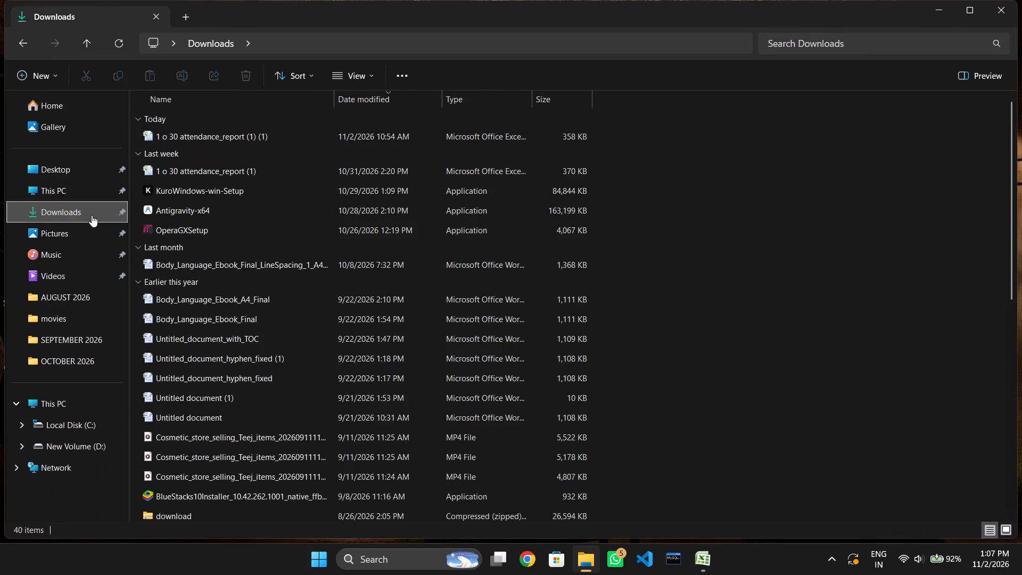
{"action": "double_click", "coordinate": [236, 138]}
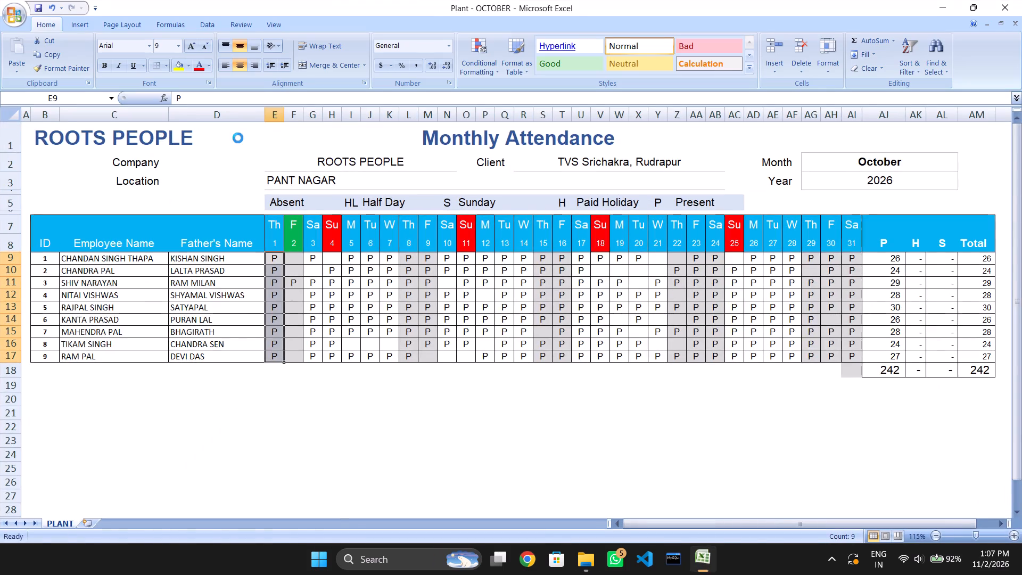
Filter the ROOT sheet's employeename column to TIKAM only, to check that employee's October punch dates.
{"action": "left_click", "coordinate": [400, 126]}
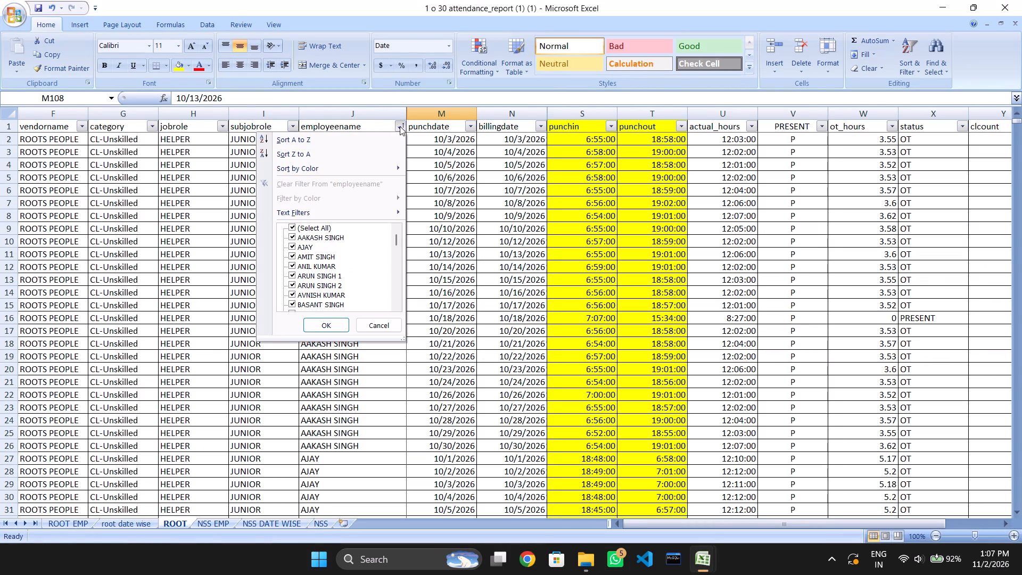
{"action": "left_click", "coordinate": [315, 225]}
{"action": "scroll", "coordinate": [325, 251], "scroll_direction": "down", "scroll_amount": 19}
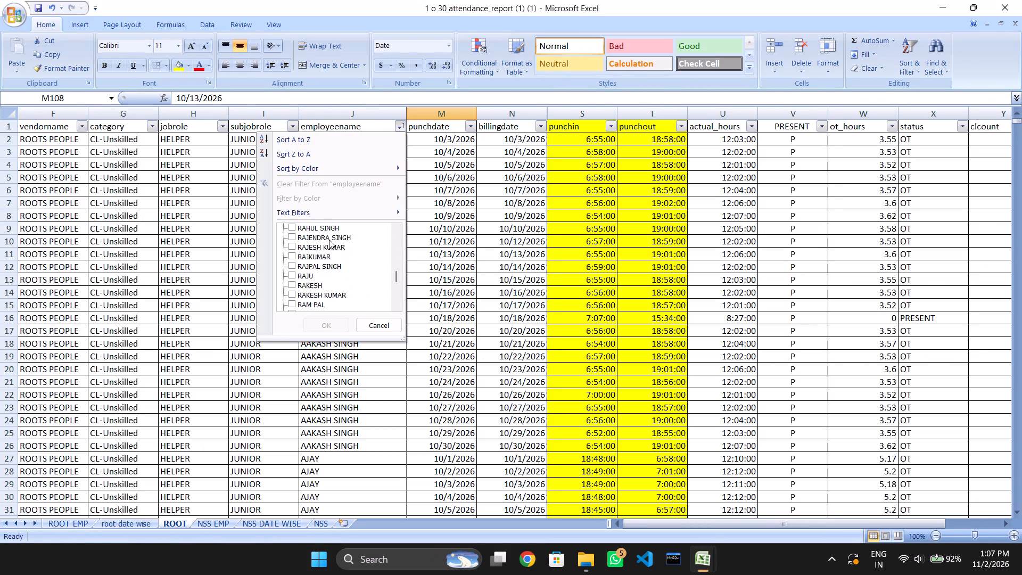
{"action": "scroll", "coordinate": [329, 240], "scroll_direction": "down", "scroll_amount": 8}
{"action": "scroll", "coordinate": [329, 238], "scroll_direction": "up", "scroll_amount": 1}
{"action": "scroll", "coordinate": [329, 238], "scroll_direction": "down", "scroll_amount": 16}
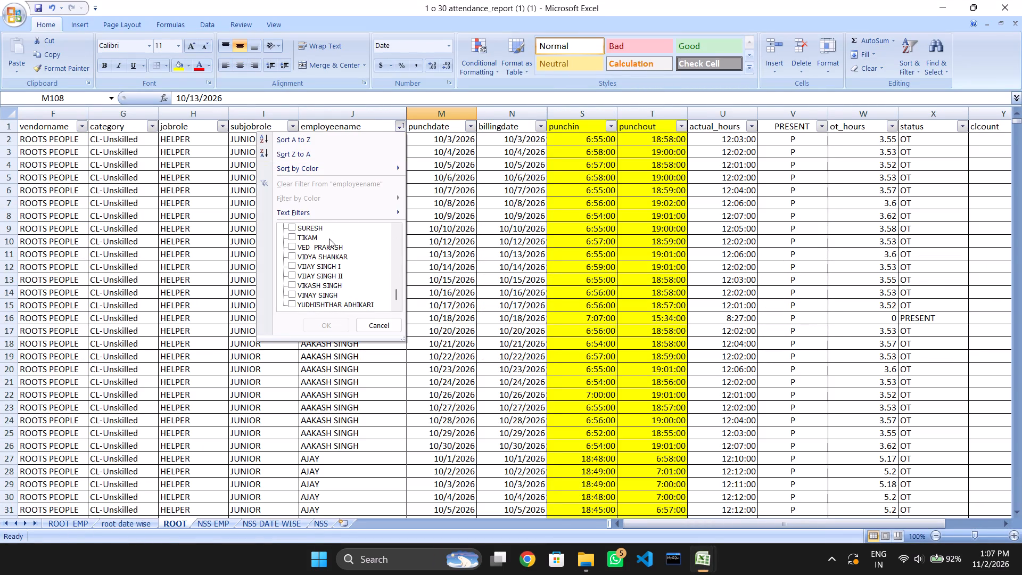
{"action": "left_click", "coordinate": [293, 235]}
{"action": "left_click", "coordinate": [329, 324]}
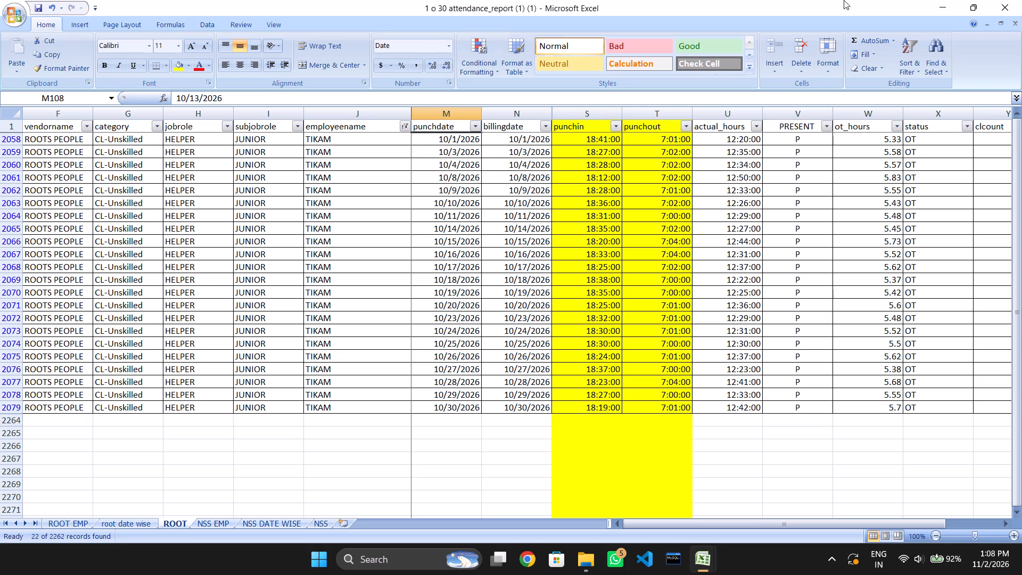
Close the attendance report workbook without saving its changes.
{"action": "left_click", "coordinate": [1007, 9]}
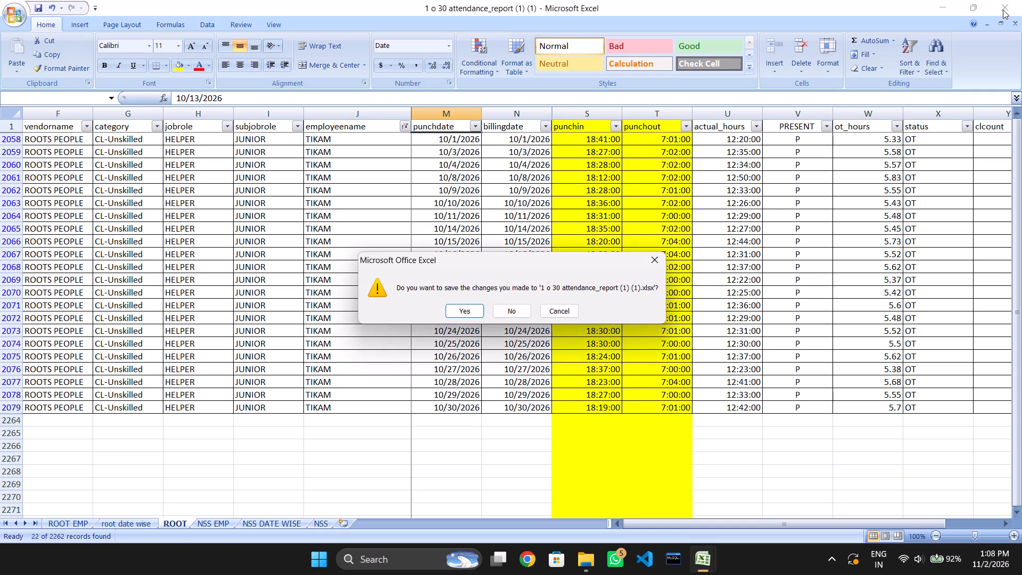
{"action": "left_click", "coordinate": [507, 311]}
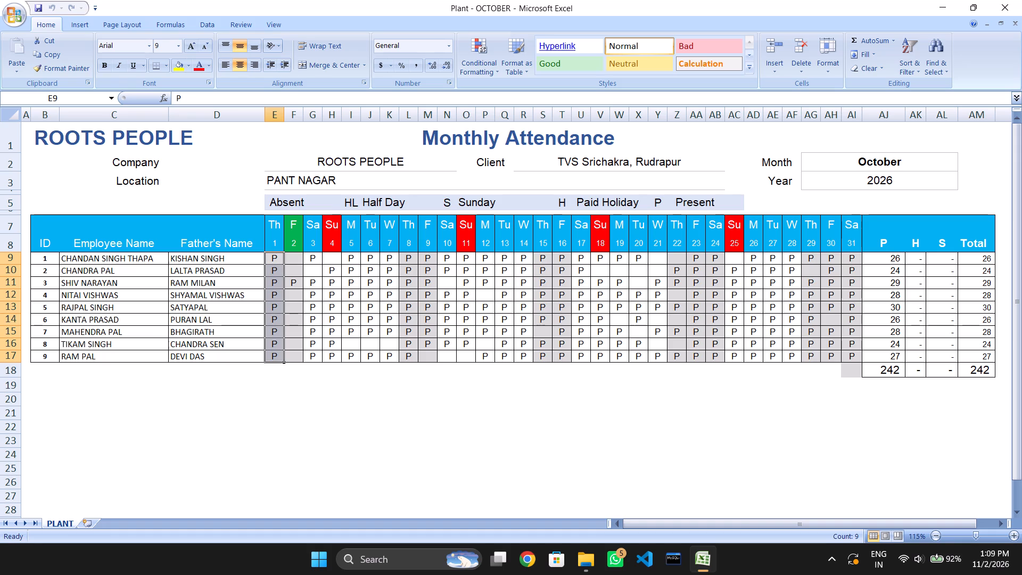
Clear the P mark of the employee with ID 5 for Tuesday the 13th in the Plant - OCTOBER sheet.
{"action": "left_click", "coordinate": [350, 260]}
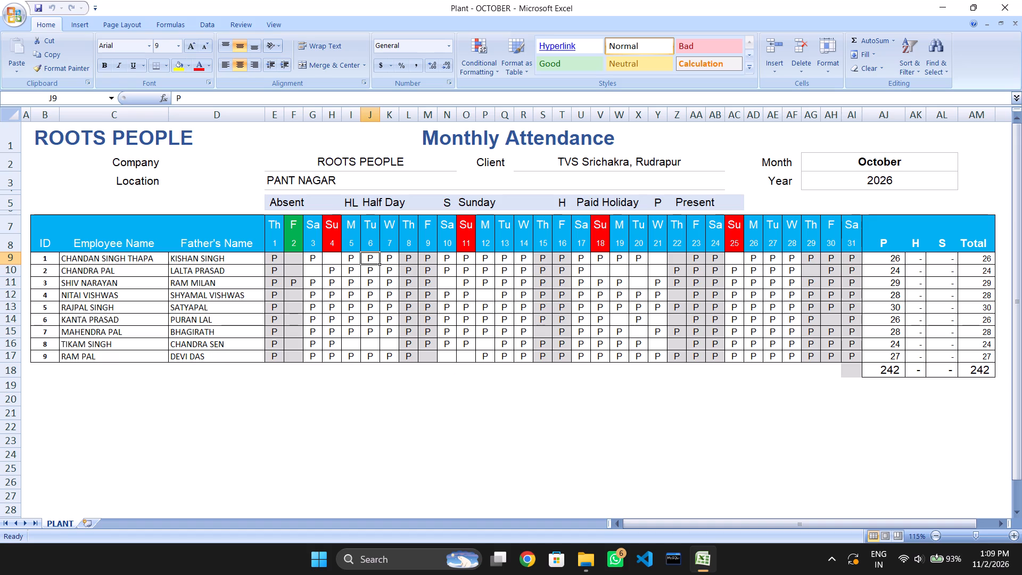
{"action": "key", "text": "Right"}
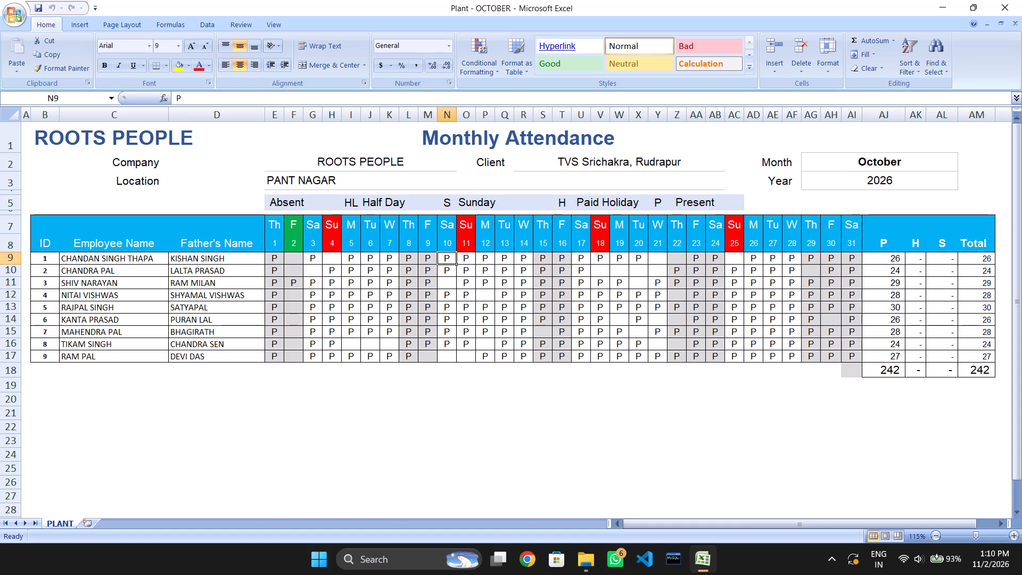
{"action": "key", "text": "Right"}
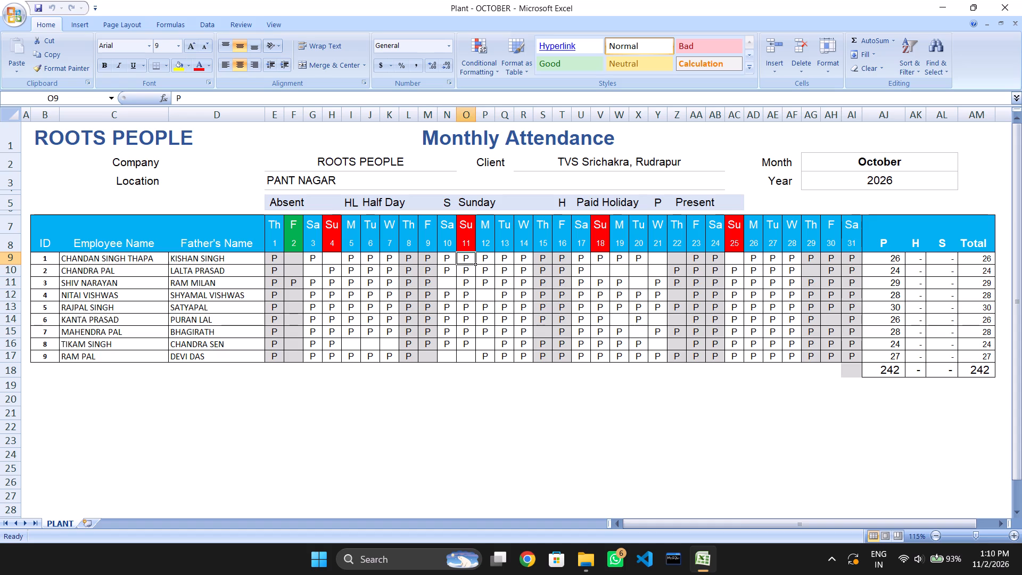
{"action": "key", "text": "Right"}
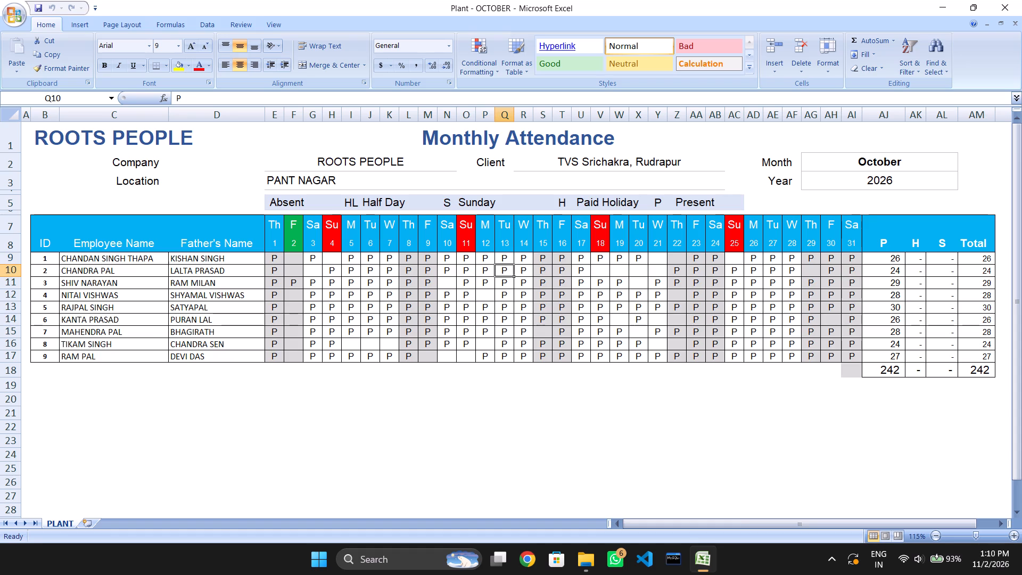
{"action": "key", "text": "Down"}
{"action": "key", "text": "Down"}
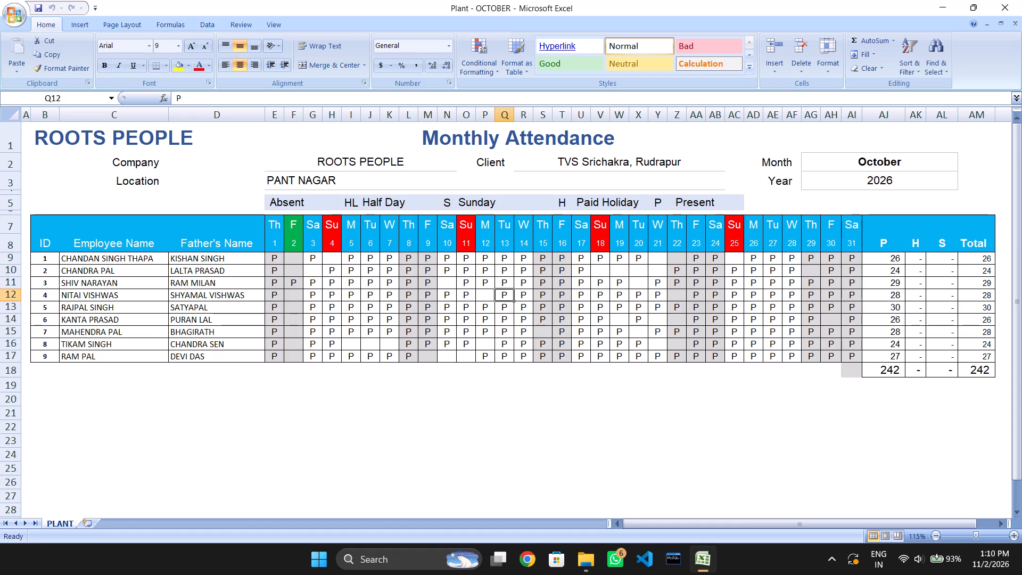
{"action": "key", "text": "Down"}
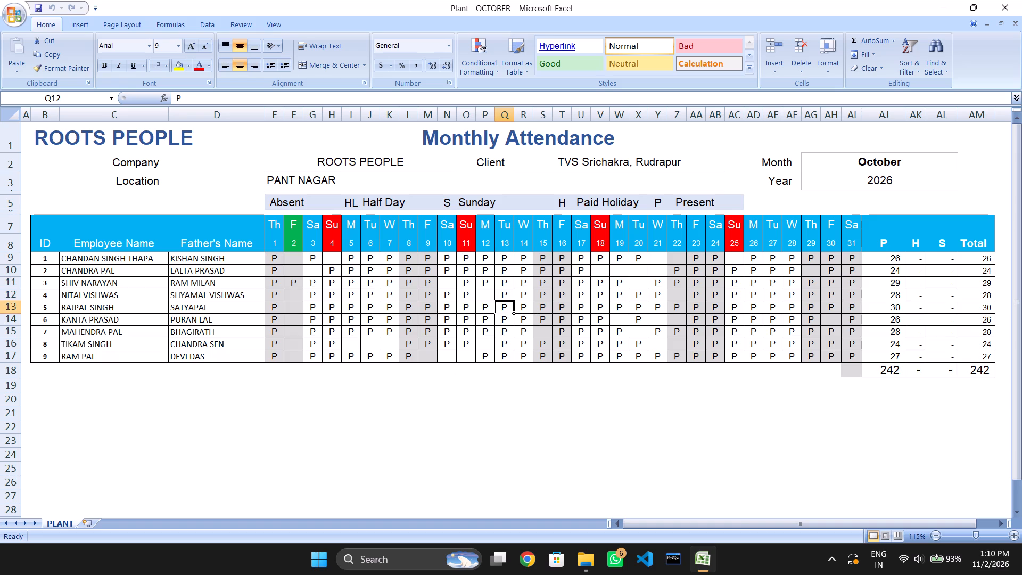
{"action": "key", "text": "BackSpace"}
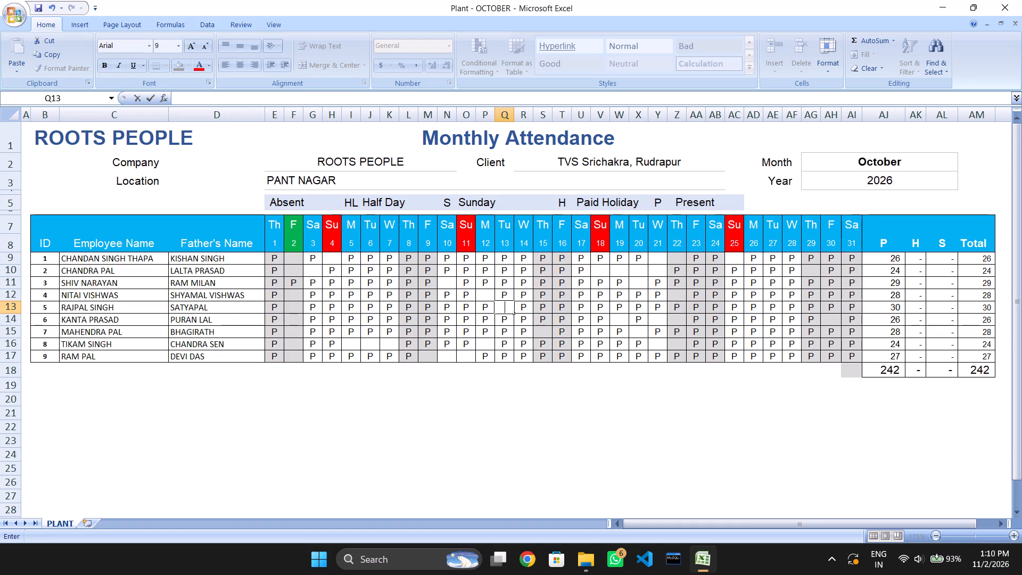
{"action": "key", "text": "Right"}
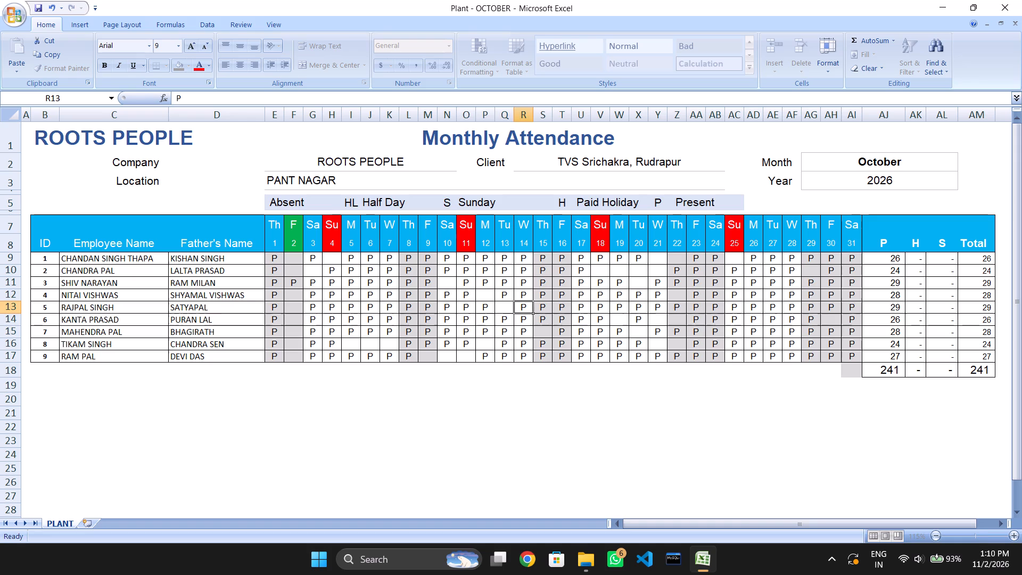
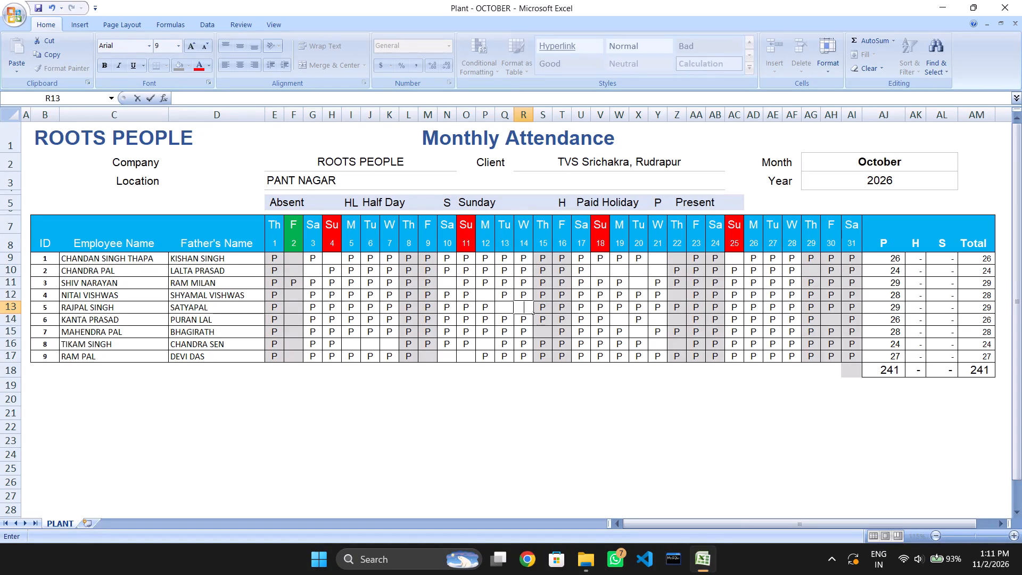
Clear the P marks of the employee with ID 5 for Wednesday the 14th and Thursday the 15th.
{"action": "key", "text": "Right"}
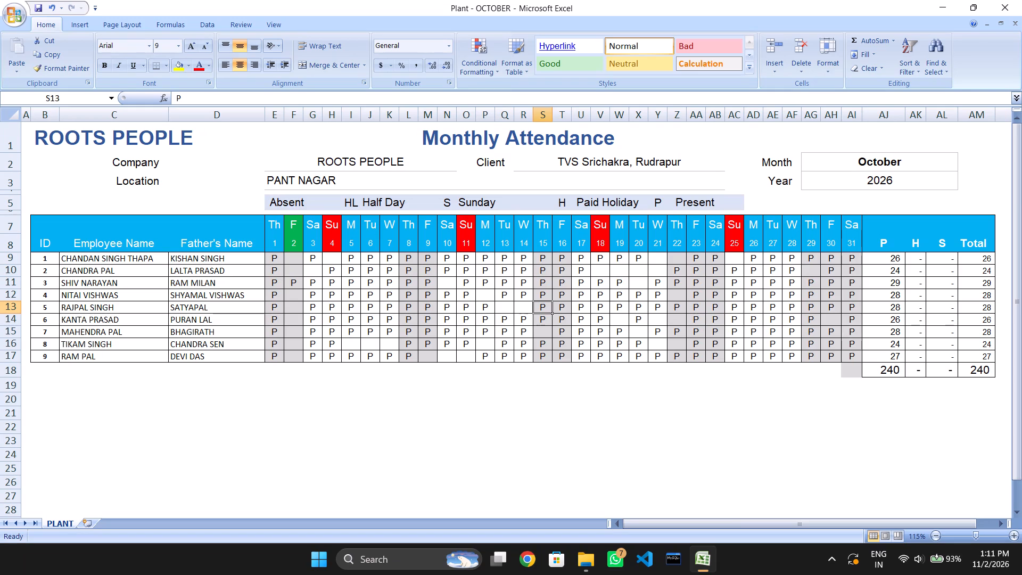
{"action": "key", "text": "BackSpace"}
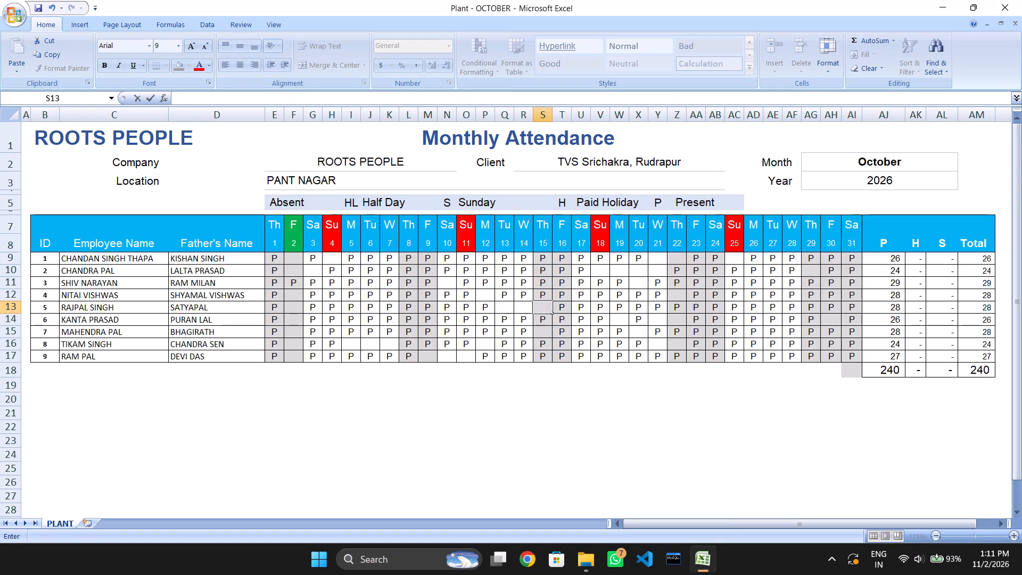
{"action": "key", "text": "Right"}
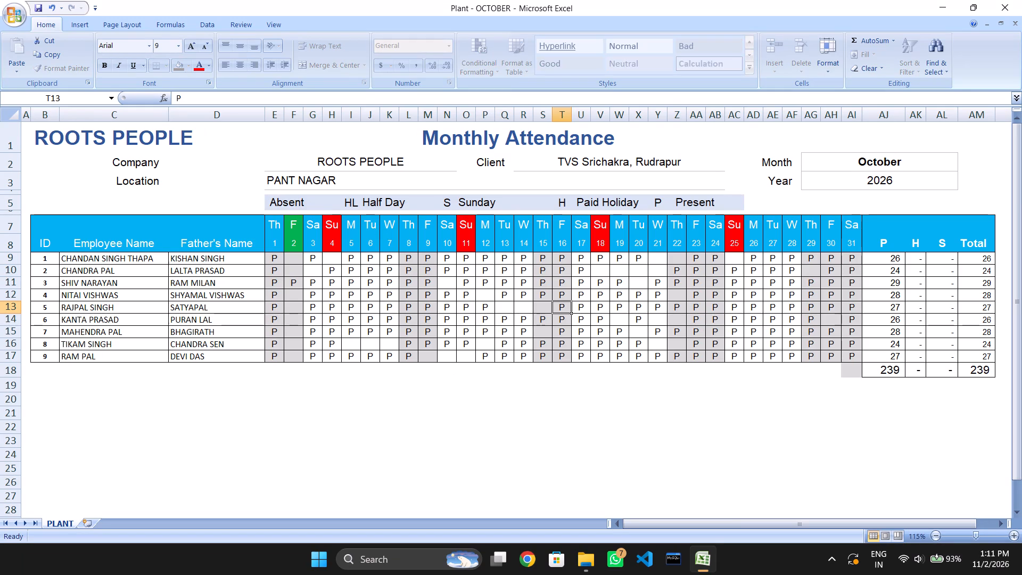
{"action": "key", "text": "Right"}
{"action": "key", "text": "Right"}
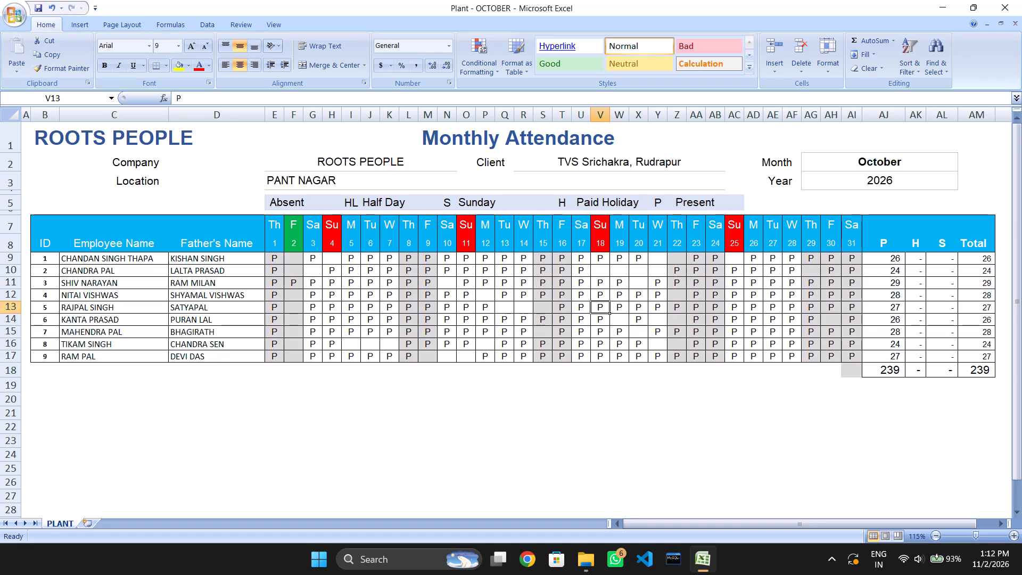
Insert a blank column between the day 1 and day 2 columns of the attendance sheet.
{"action": "right_click", "coordinate": [293, 116]}
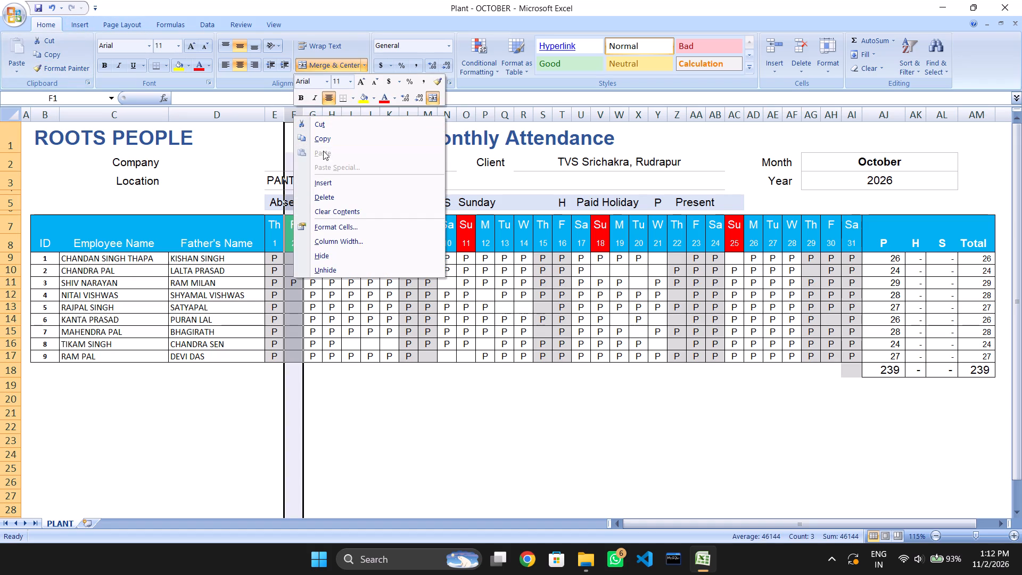
{"action": "left_click", "coordinate": [331, 184]}
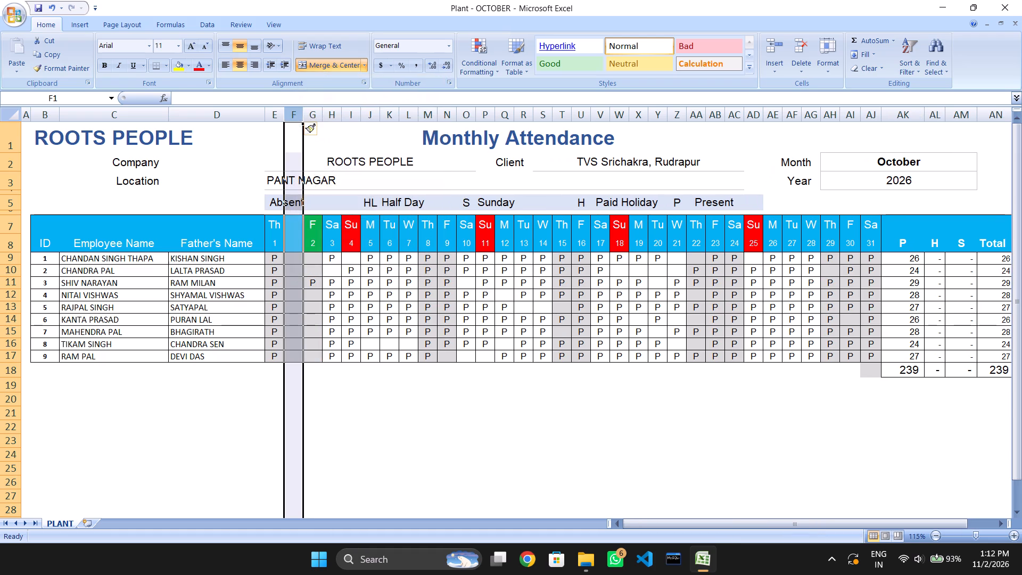
Enter H in the new blank column after day 1 for the employees with IDs 1 and 3 to 9.
{"action": "left_click", "coordinate": [289, 258]}
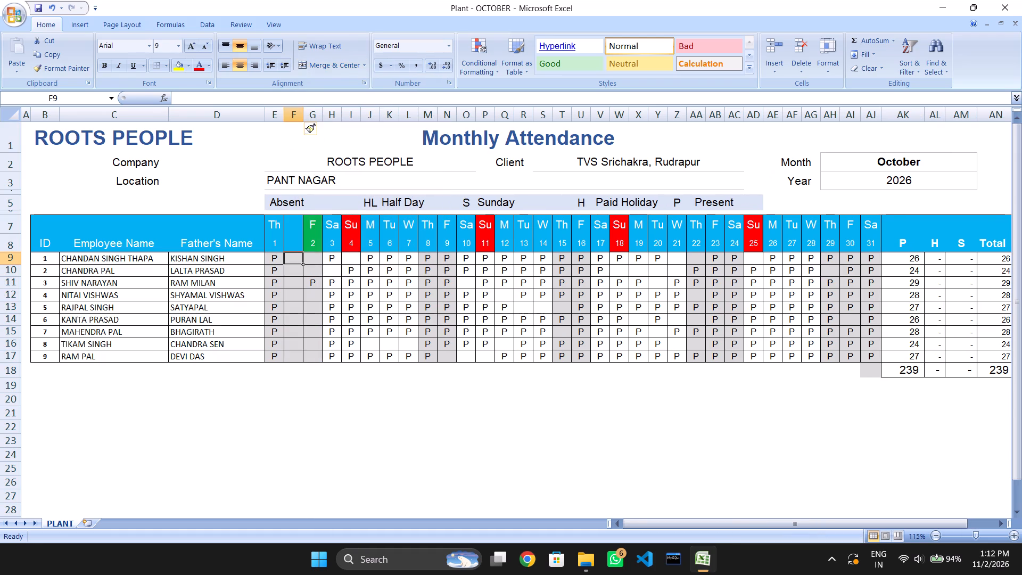
{"action": "key", "text": "h"}
{"action": "key", "text": "Down"}
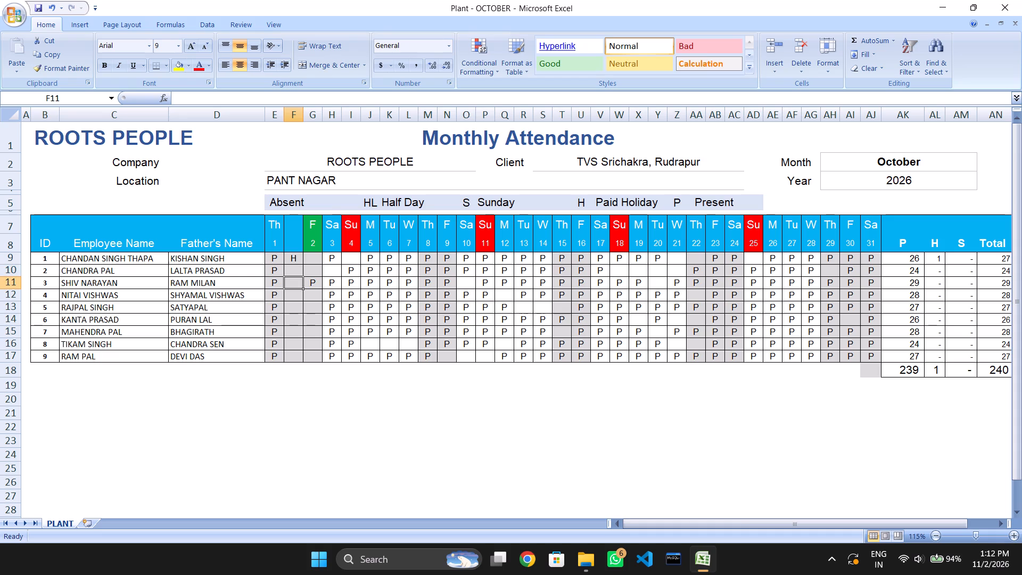
{"action": "key", "text": "h"}
{"action": "key", "text": "Down"}
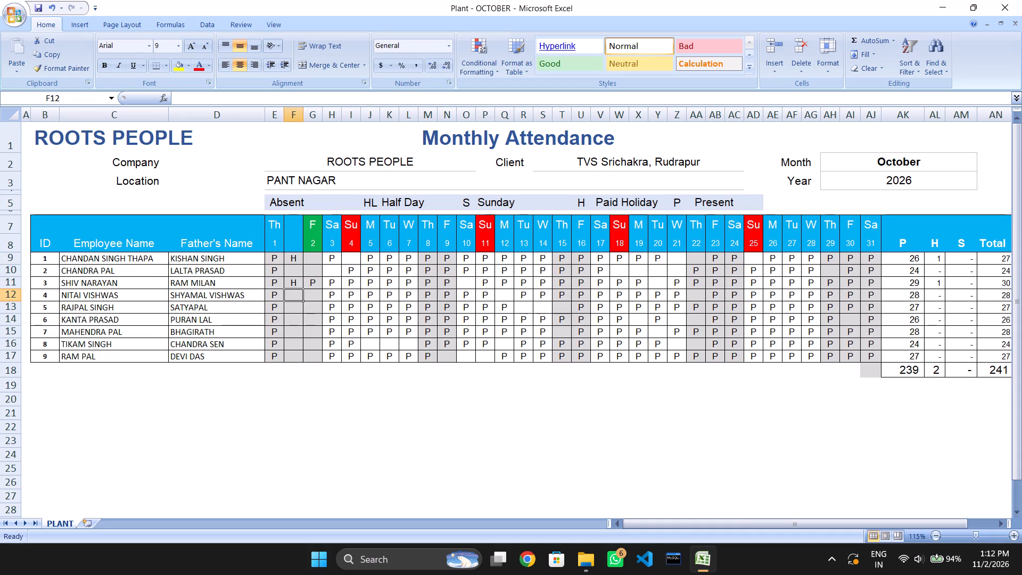
{"action": "key", "text": "h"}
{"action": "key", "text": "Down"}
{"action": "key", "text": "h"}
{"action": "key", "text": "Down"}
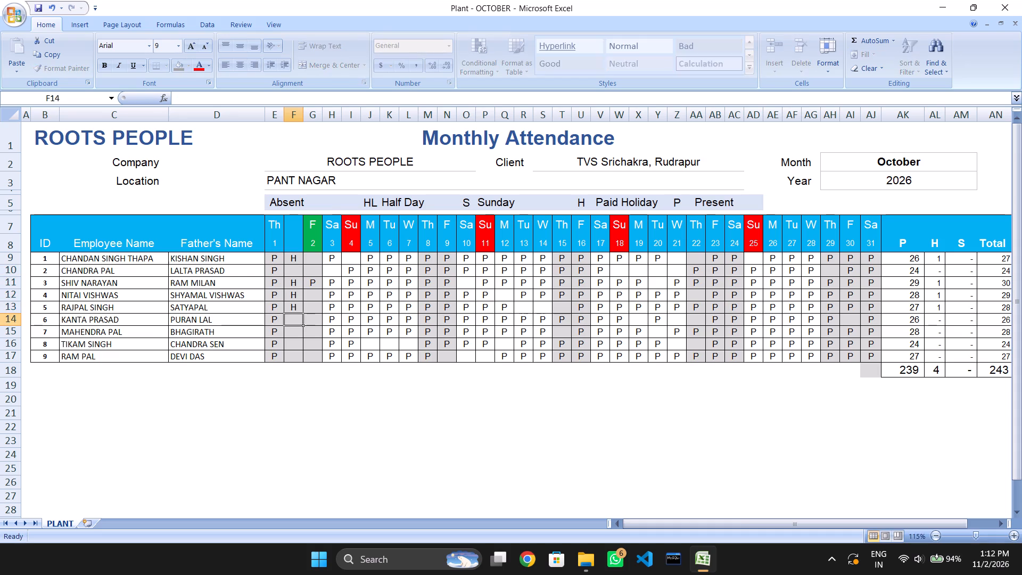
{"action": "key", "text": "h"}
{"action": "key", "text": "Down"}
{"action": "key", "text": "h"}
{"action": "key", "text": "Down"}
{"action": "key", "text": "h"}
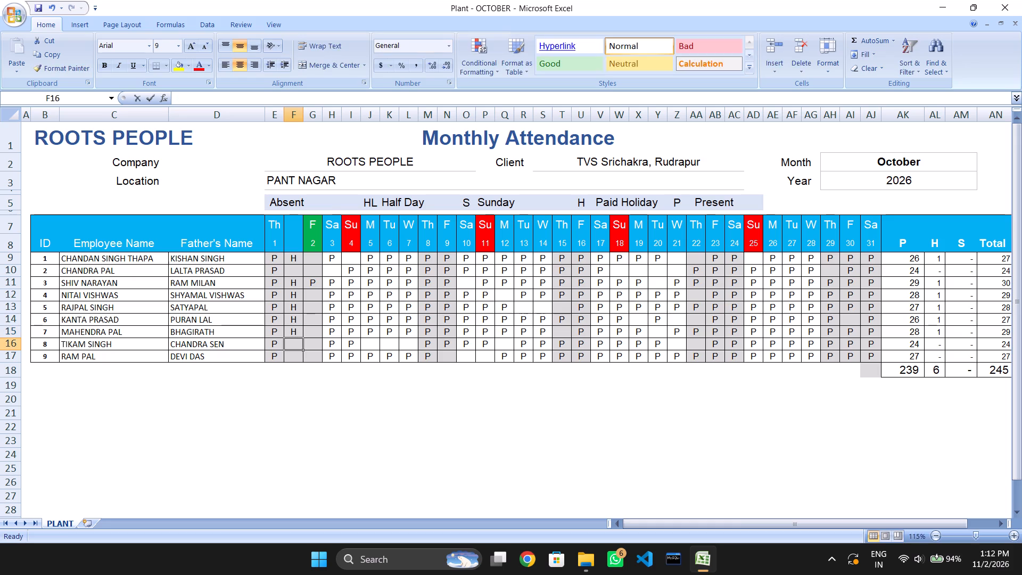
{"action": "key", "text": "Down"}
{"action": "key", "text": "h"}
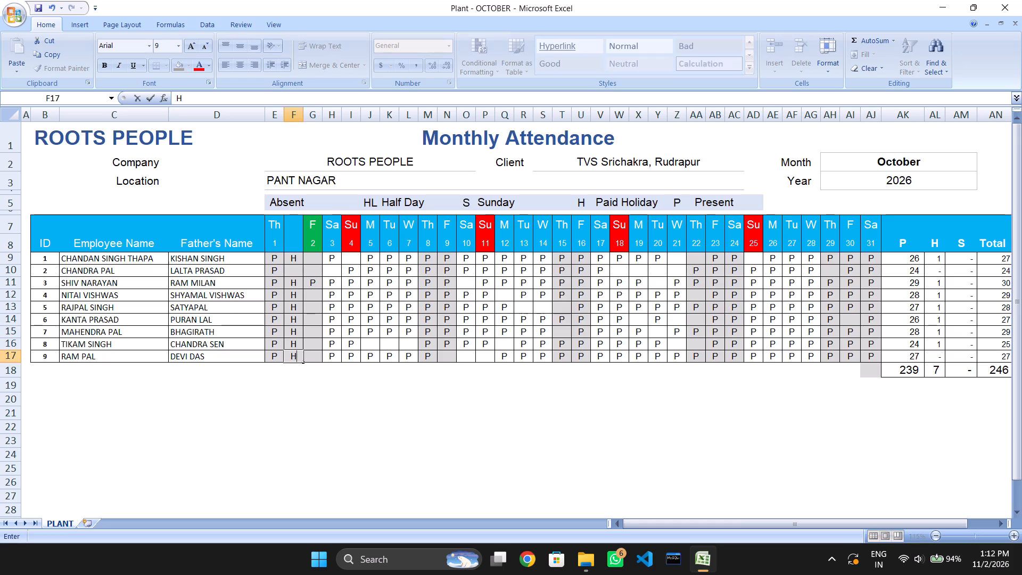
{"action": "key", "text": "Right"}
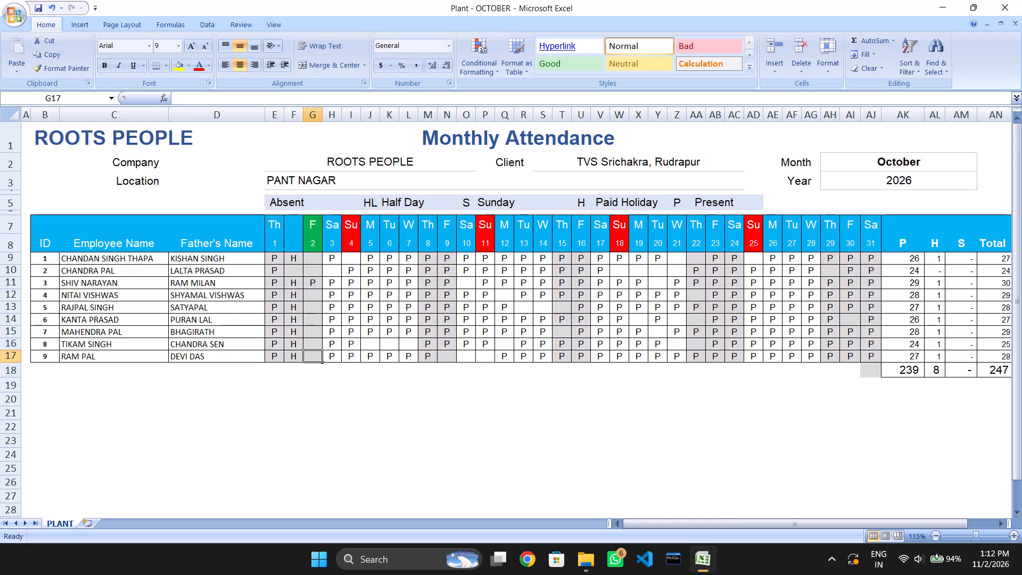
Replace the P marks with S on Sunday the 4th for the employees with IDs 2 to 9.
{"action": "left_click", "coordinate": [353, 269]}
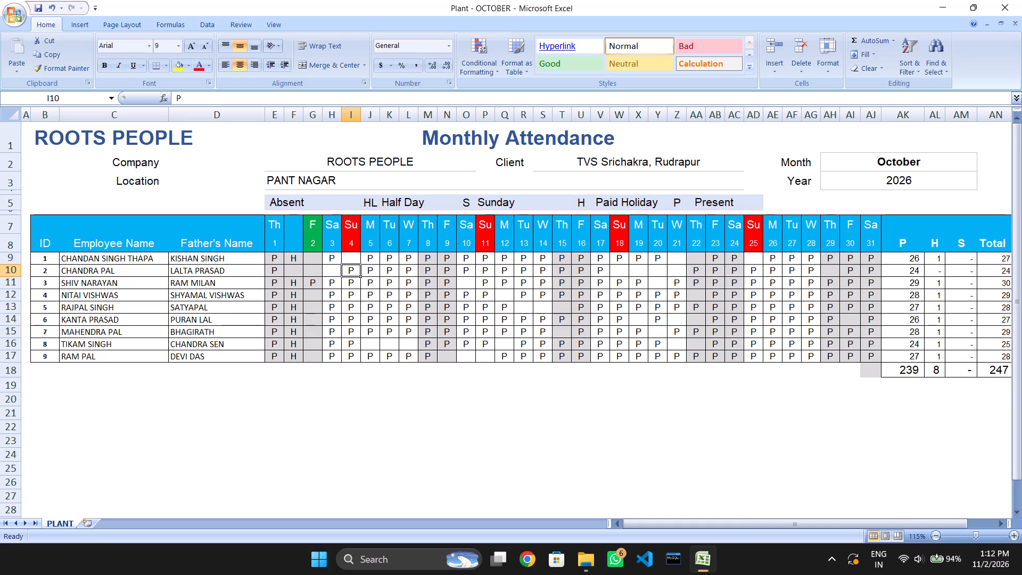
{"action": "key", "text": "s"}
{"action": "key", "text": "BackSpace"}
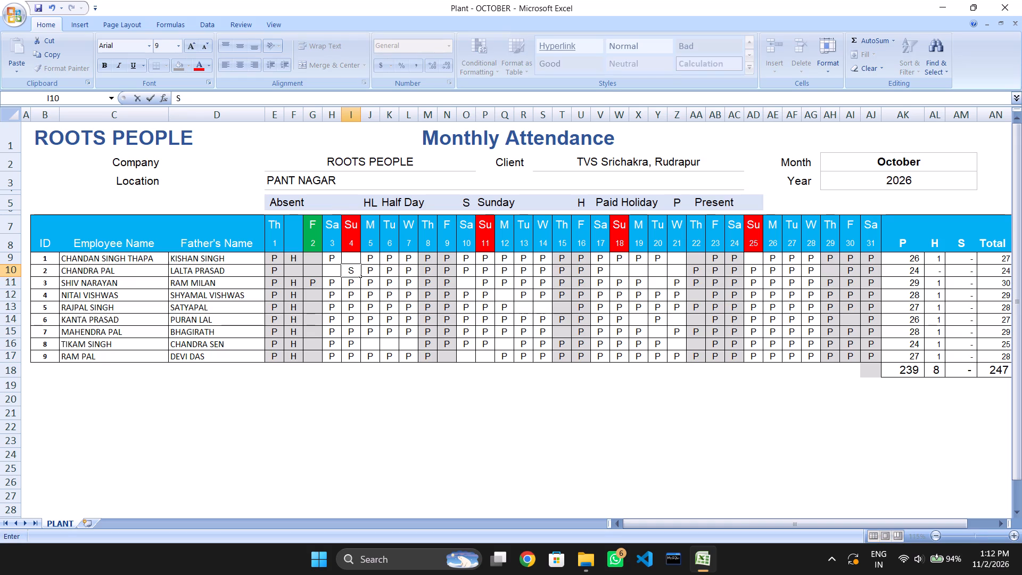
{"action": "key", "text": "Down"}
{"action": "key", "text": "s"}
{"action": "key", "text": "Down"}
{"action": "key", "text": "s"}
{"action": "key", "text": "Down"}
{"action": "key", "text": "s"}
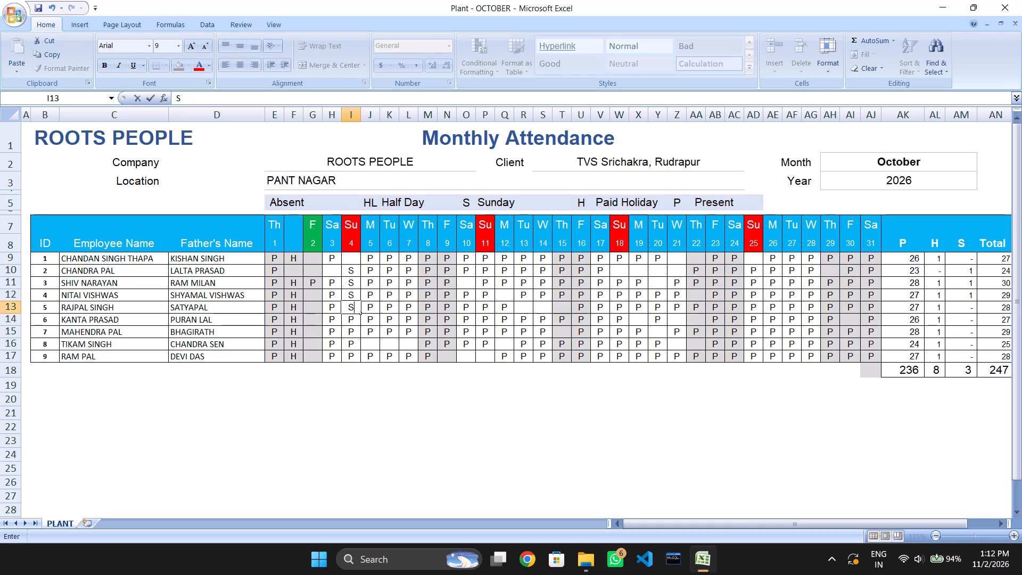
{"action": "key", "text": "Down"}
{"action": "key", "text": "s"}
{"action": "key", "text": "Down"}
{"action": "key", "text": "s"}
{"action": "key", "text": "Down"}
{"action": "key", "text": "s"}
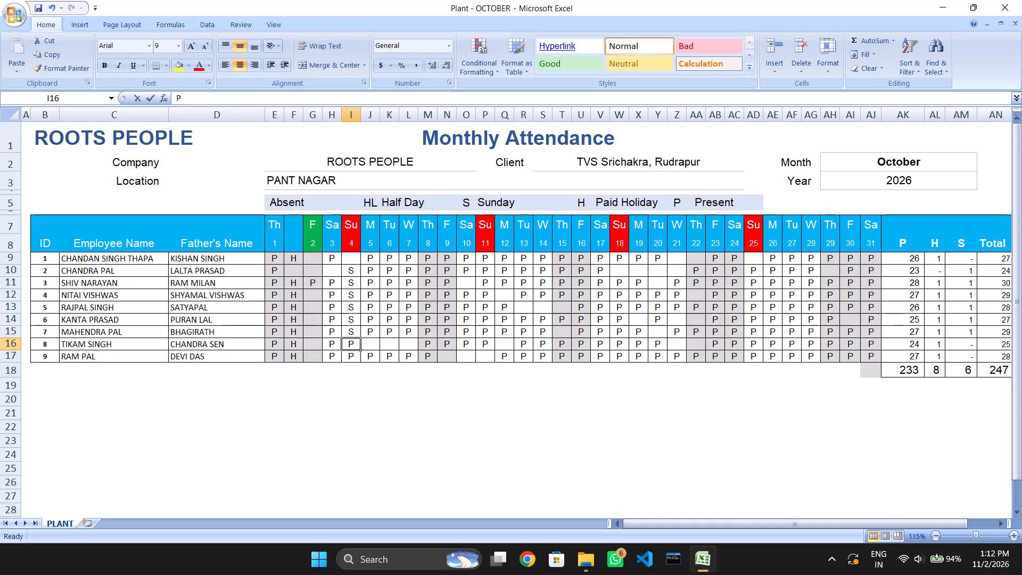
{"action": "key", "text": "Down"}
{"action": "key", "text": "s"}
{"action": "key", "text": "Right"}
Replace the P marks with S on Sunday the 11th for the employees with IDs 1 to 8.
{"action": "key", "text": "Right"}
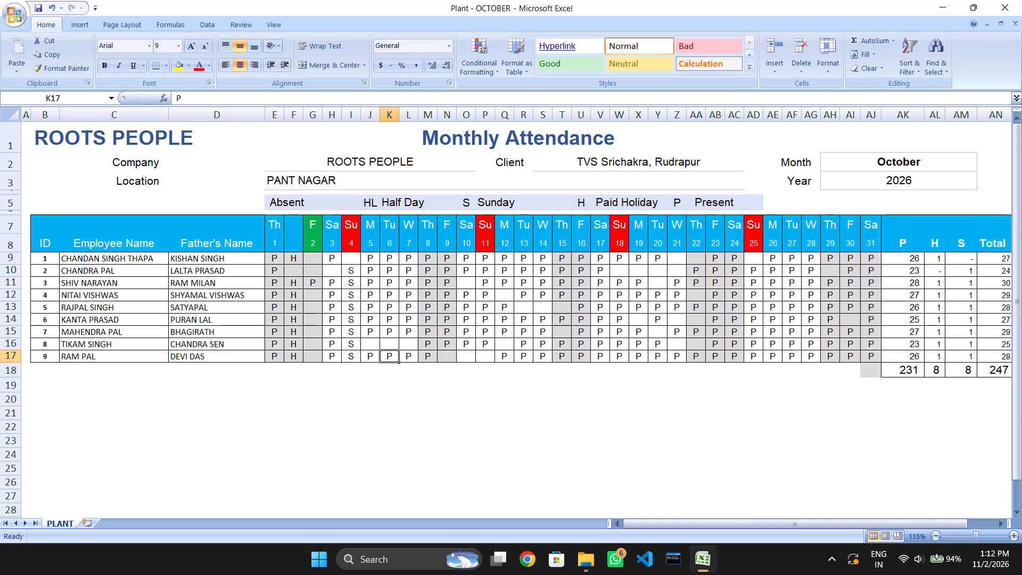
{"action": "key", "text": "Right"}
{"action": "key", "text": "Right"}
{"action": "key", "text": "Right"}
{"action": "key", "text": "Right"}
{"action": "key", "text": "Right"}
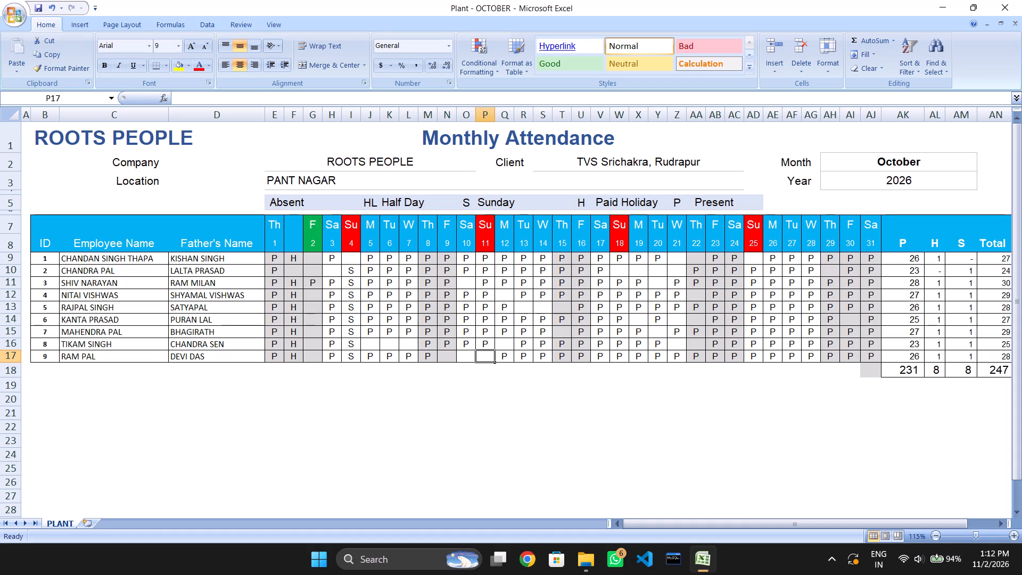
{"action": "key", "text": "Up"}
{"action": "key", "text": "s"}
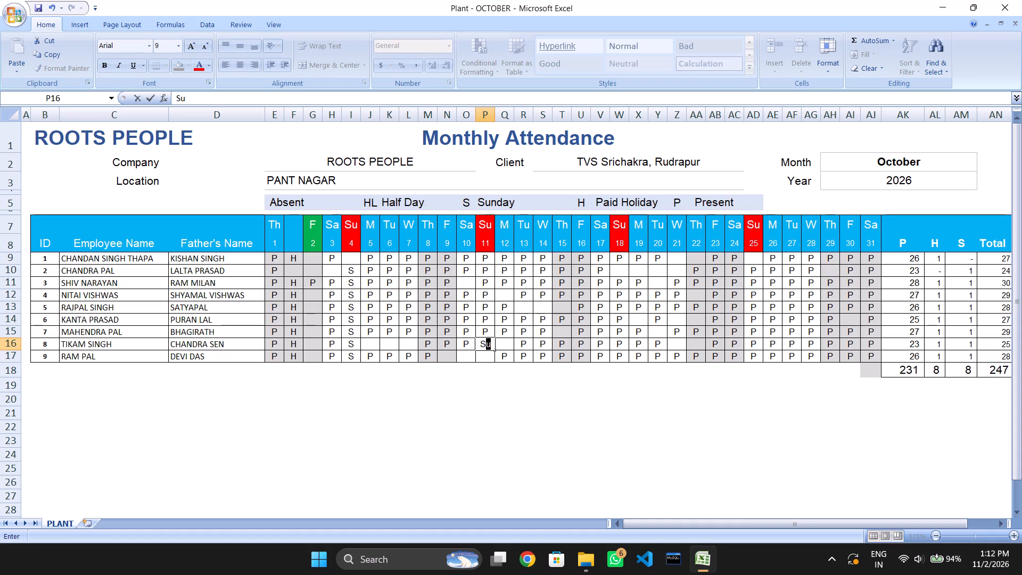
{"action": "key", "text": "BackSpace"}
{"action": "key", "text": "Up"}
{"action": "key", "text": "s"}
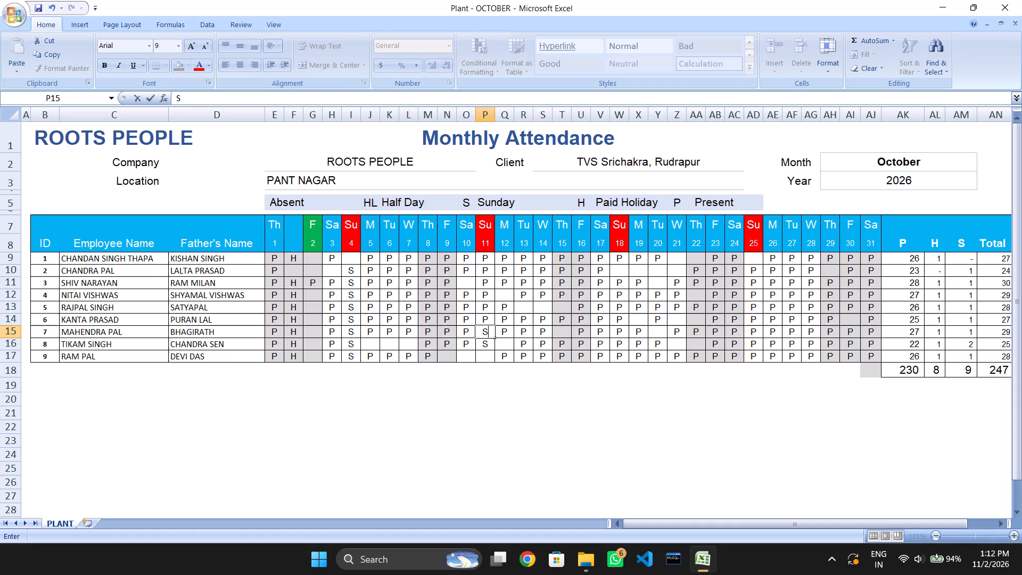
{"action": "key", "text": "Up"}
{"action": "key", "text": "s"}
{"action": "key", "text": "Up"}
{"action": "key", "text": "s"}
{"action": "key", "text": "Up"}
{"action": "key", "text": "s"}
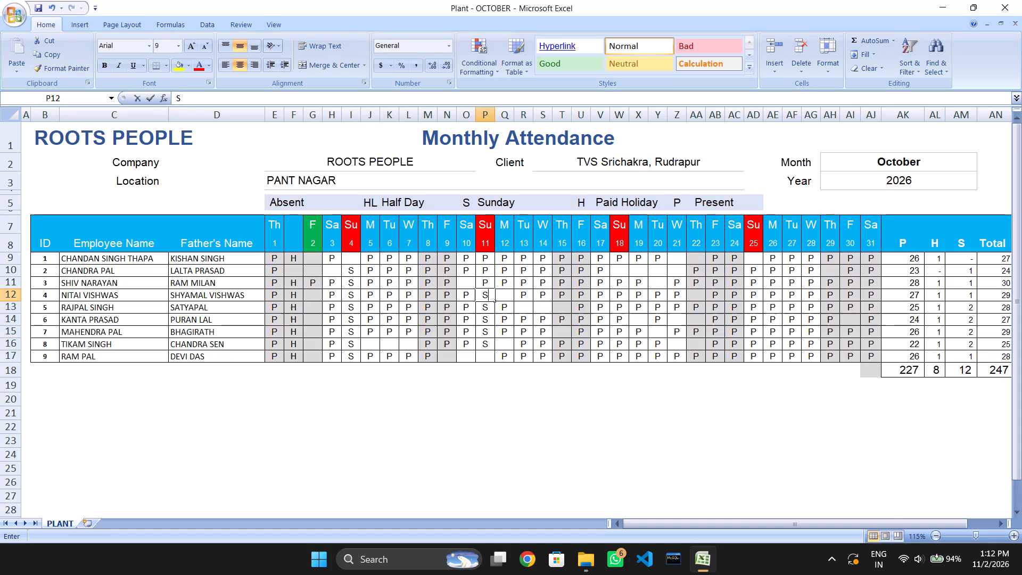
{"action": "key", "text": "Up"}
{"action": "key", "text": "s"}
{"action": "key", "text": "Up"}
{"action": "type", "text": "SS"}
{"action": "key", "text": "Up"}
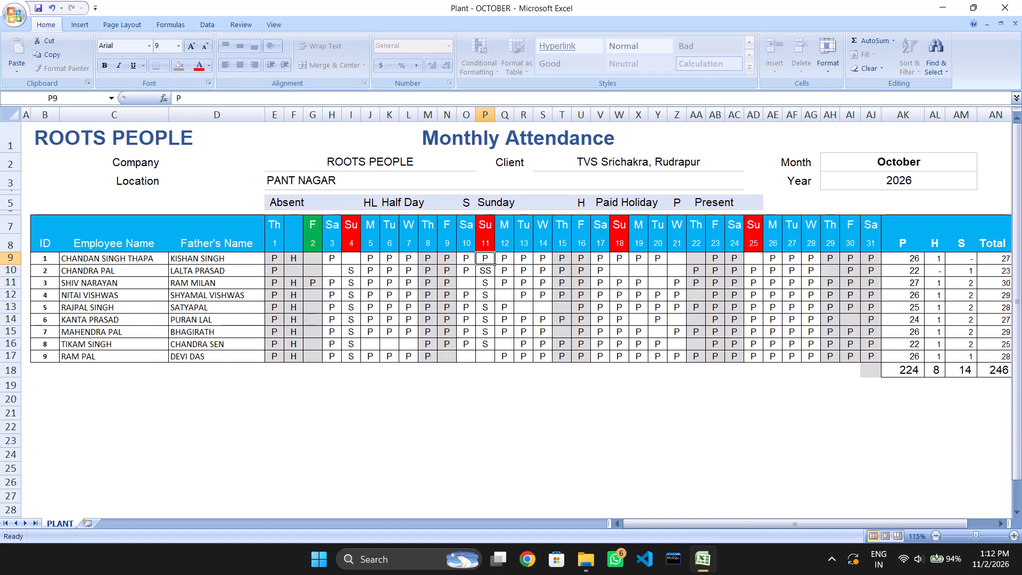
{"action": "key", "text": "s"}
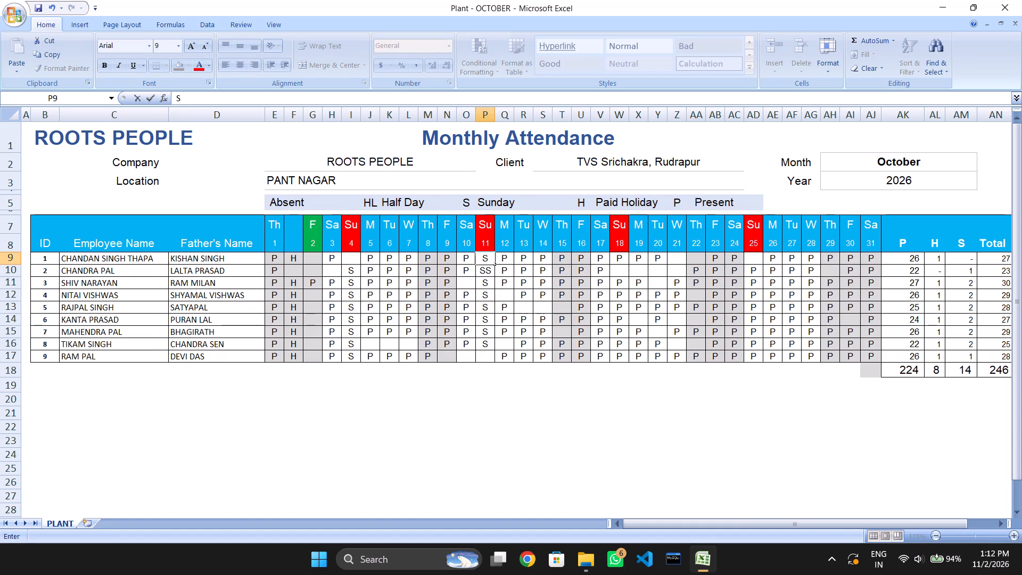
{"action": "key", "text": "Down"}
{"action": "key", "text": "BackSpace"}
{"action": "key", "text": "s"}
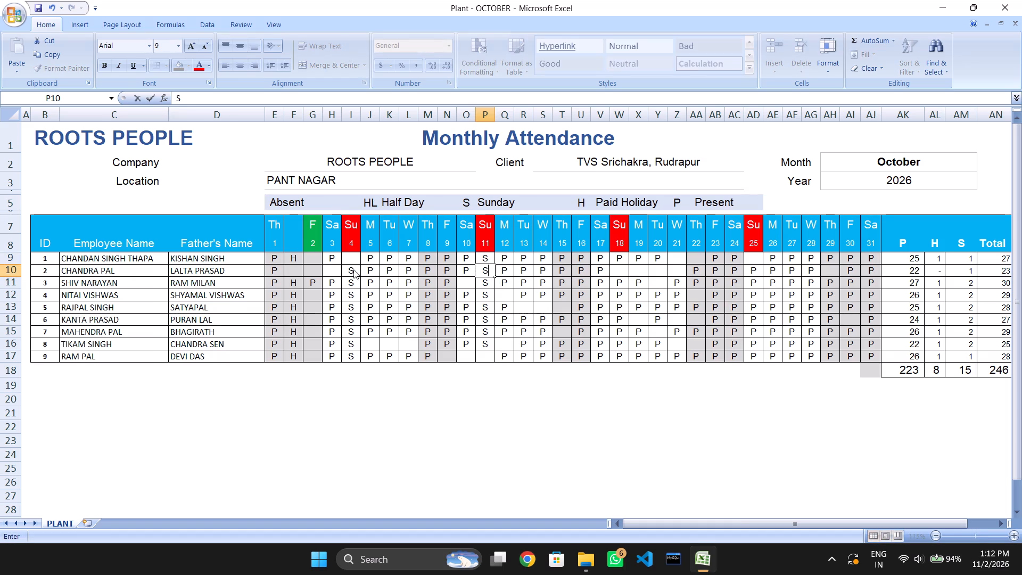
{"action": "key", "text": "Up"}
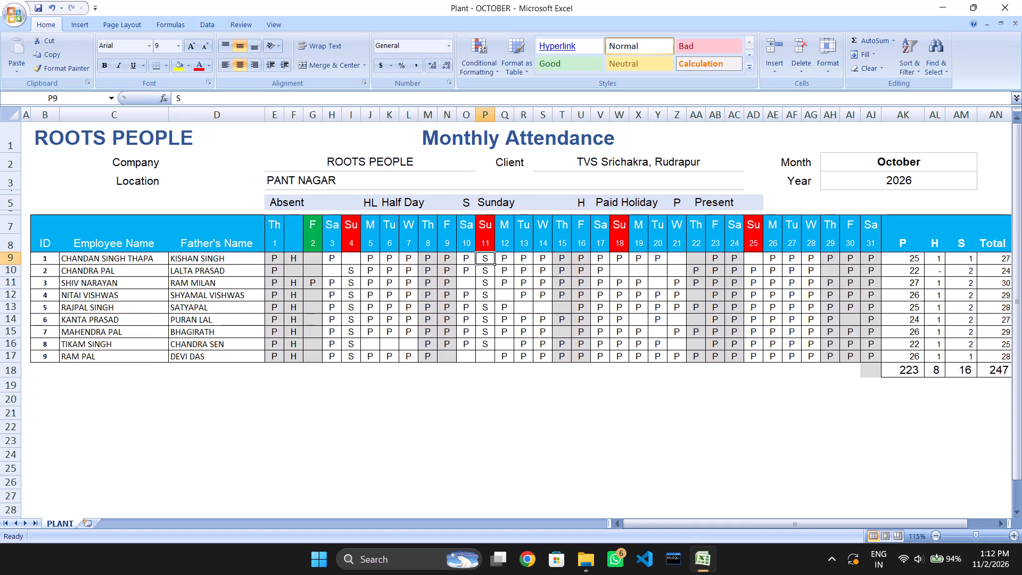
Replace the P marks with S on Sunday the 18th for the employees with IDs 1 and 3 to 9.
{"action": "key", "text": "Right"}
{"action": "key", "text": "Right"}
{"action": "key", "text": "Right"}
{"action": "key", "text": "Right"}
{"action": "key", "text": "Right"}
{"action": "key", "text": "Right"}
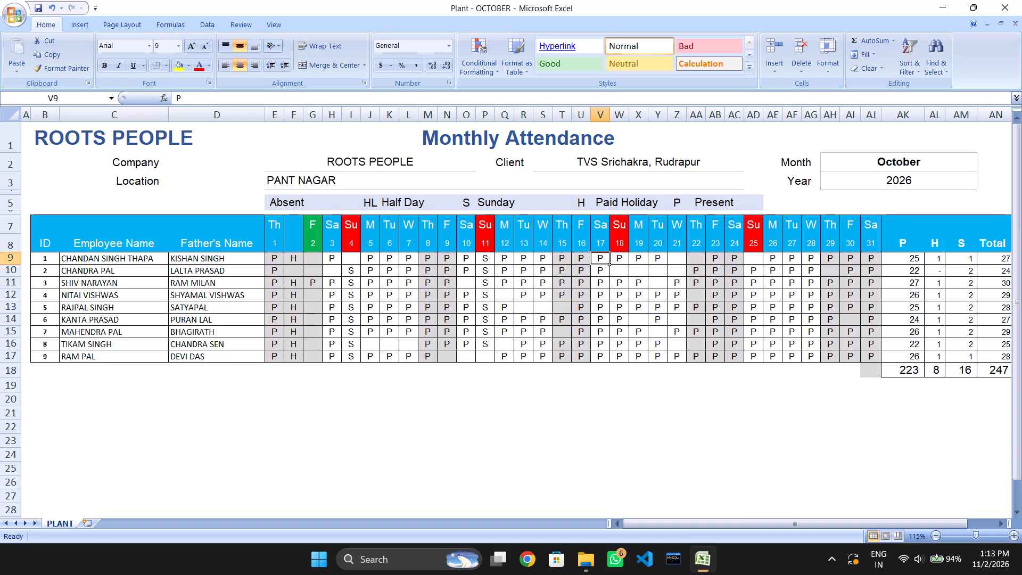
{"action": "key", "text": "Right"}
{"action": "key", "text": "s"}
{"action": "key", "text": "BackSpace"}
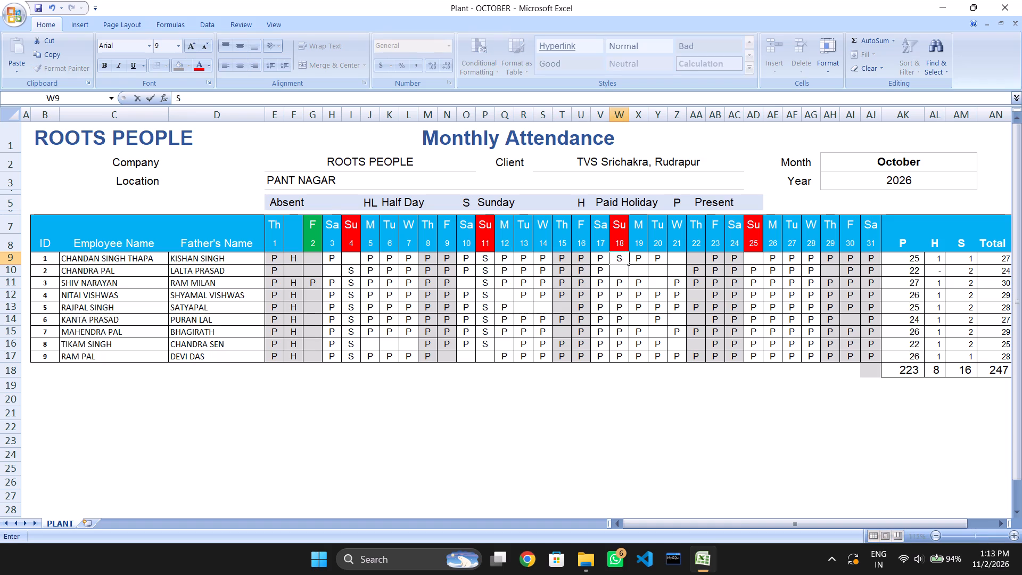
{"action": "key", "text": "Down"}
{"action": "key", "text": "Down"}
{"action": "key", "text": "s"}
{"action": "key", "text": "Down"}
{"action": "key", "text": "s"}
{"action": "key", "text": "Down"}
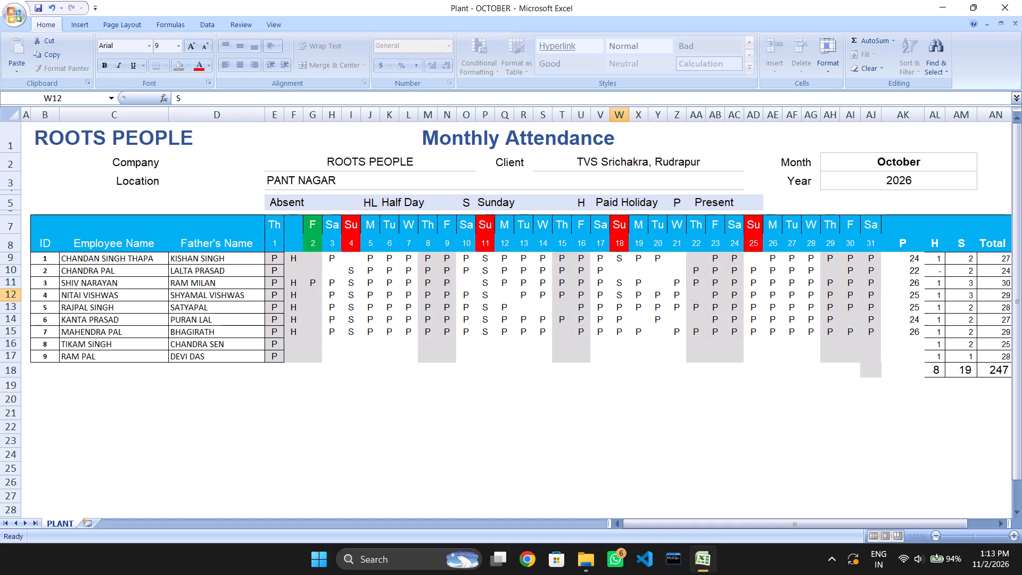
{"action": "key", "text": "s"}
{"action": "key", "text": "Down"}
{"action": "key", "text": "s"}
{"action": "key", "text": "Down"}
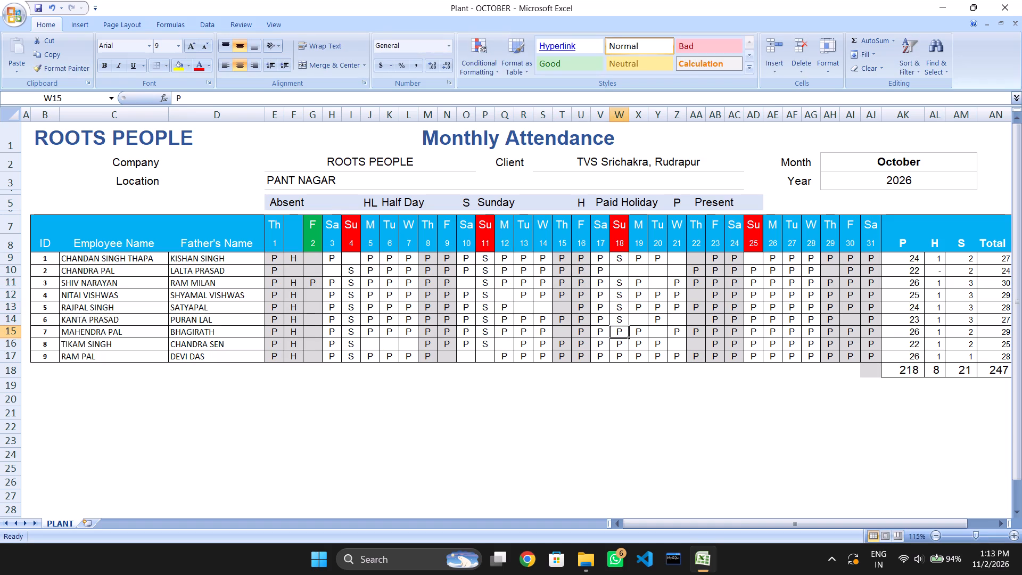
{"action": "key", "text": "s"}
{"action": "key", "text": "Down"}
{"action": "key", "text": "s"}
{"action": "key", "text": "Down"}
{"action": "key", "text": "s"}
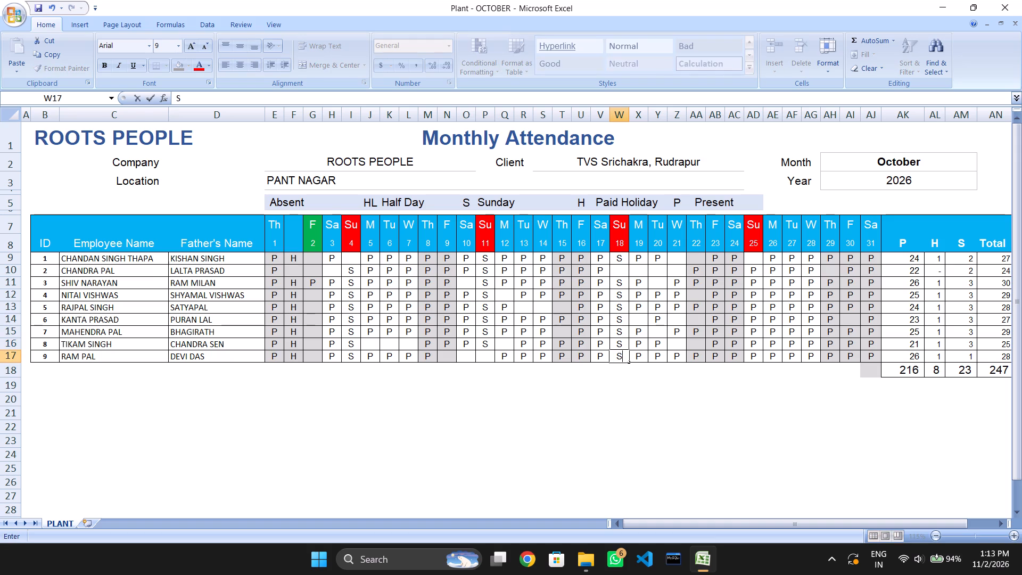
{"action": "key", "text": "Right"}
Replace the P marks with S on Sunday the 25th for the employees with IDs 2 to 9.
{"action": "key", "text": "Right"}
{"action": "key", "text": "Right"}
{"action": "key", "text": "Right"}
{"action": "key", "text": "Right"}
{"action": "key", "text": "Right"}
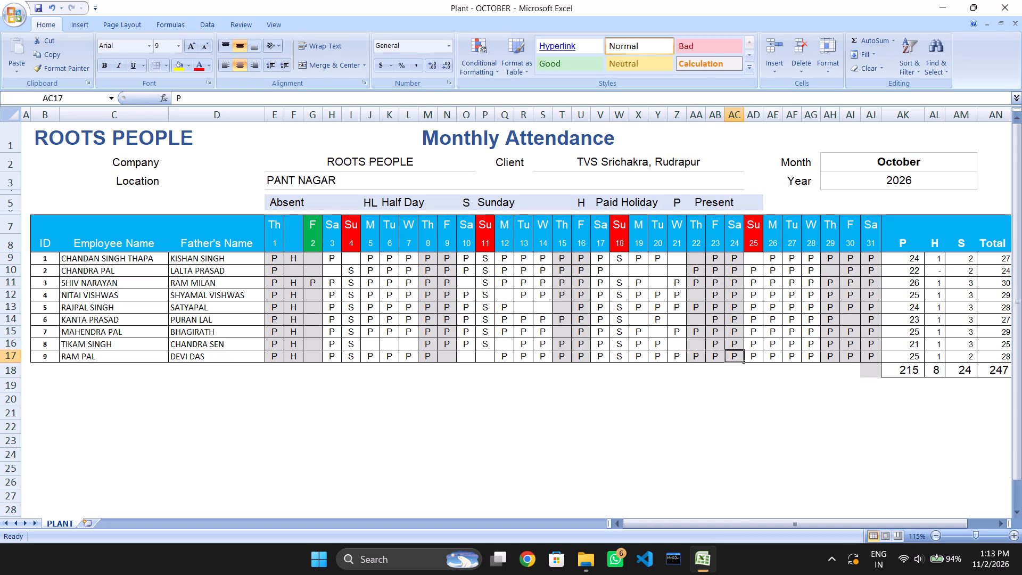
{"action": "key", "text": "Right"}
{"action": "key", "text": "s"}
{"action": "key", "text": "BackSpace"}
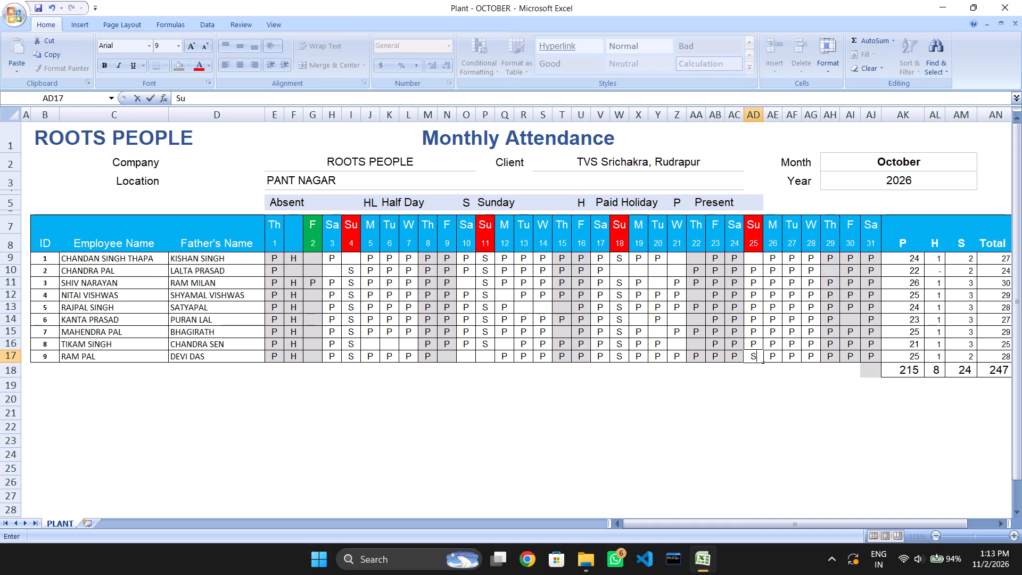
{"action": "key", "text": "Up"}
{"action": "key", "text": "s"}
{"action": "key", "text": "Up"}
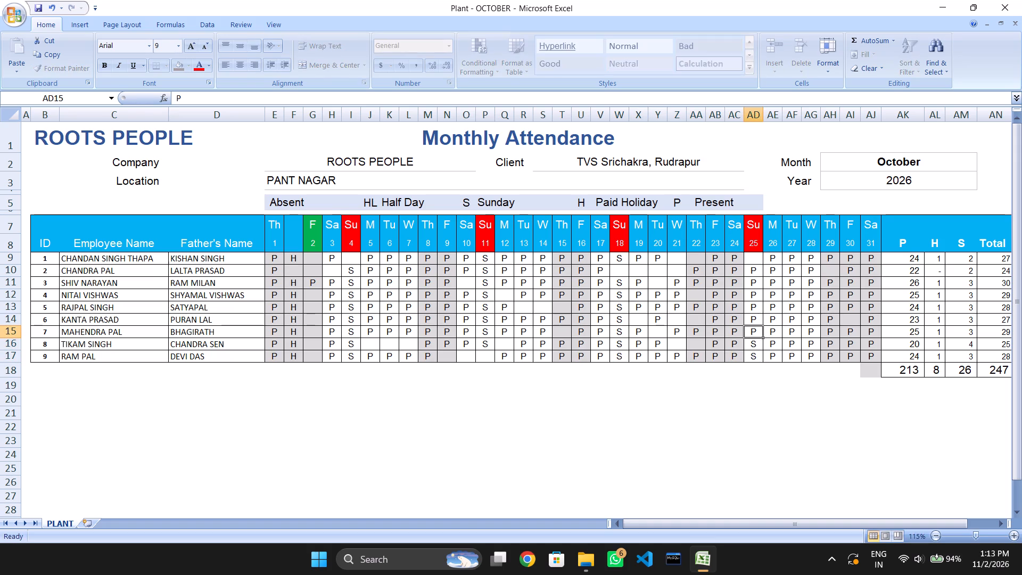
{"action": "key", "text": "s"}
{"action": "key", "text": "Up"}
{"action": "key", "text": "s"}
{"action": "key", "text": "Up"}
{"action": "key", "text": "s"}
{"action": "key", "text": "Up"}
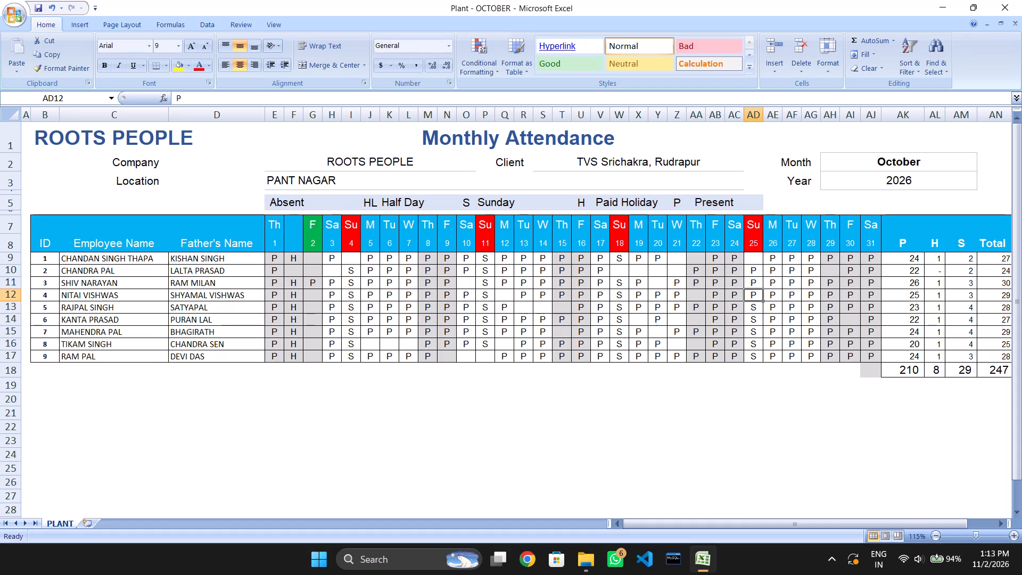
{"action": "key", "text": "s"}
{"action": "key", "text": "Up"}
{"action": "key", "text": "s"}
{"action": "key", "text": "Up"}
{"action": "key", "text": "s"}
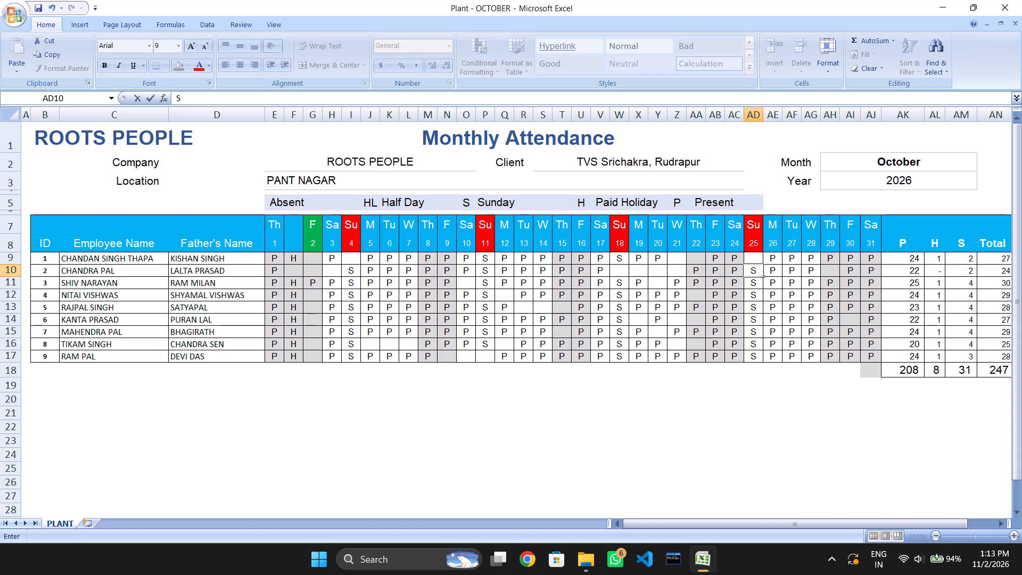
{"action": "key", "text": "Right"}
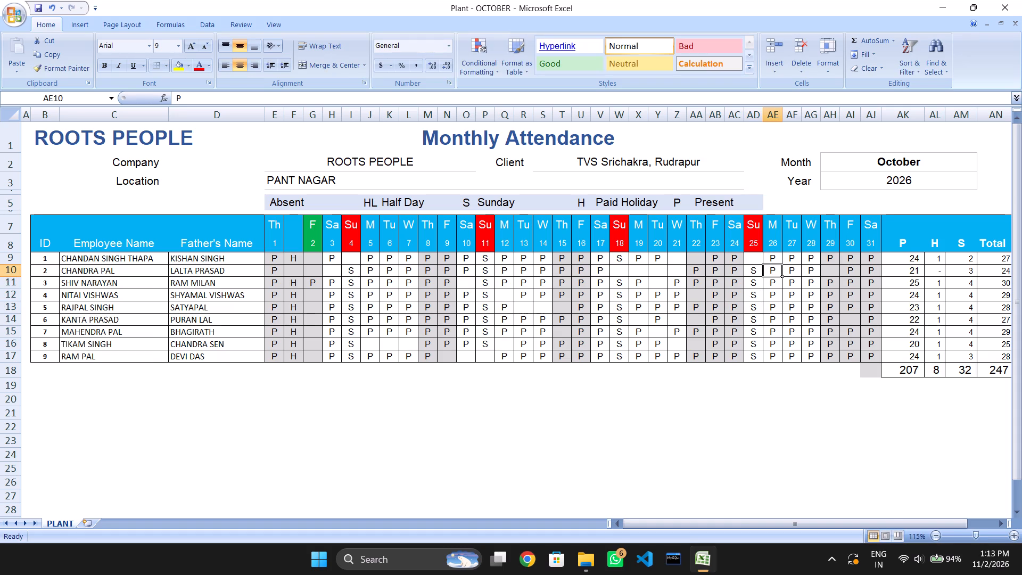
Apply a red font colour to the attendance marks of all nine employees on Sundays the 4th, 11th, 18th and 25th.
{"action": "left_click_drag", "start_coordinate": [355, 257], "coordinate": [353, 359]}
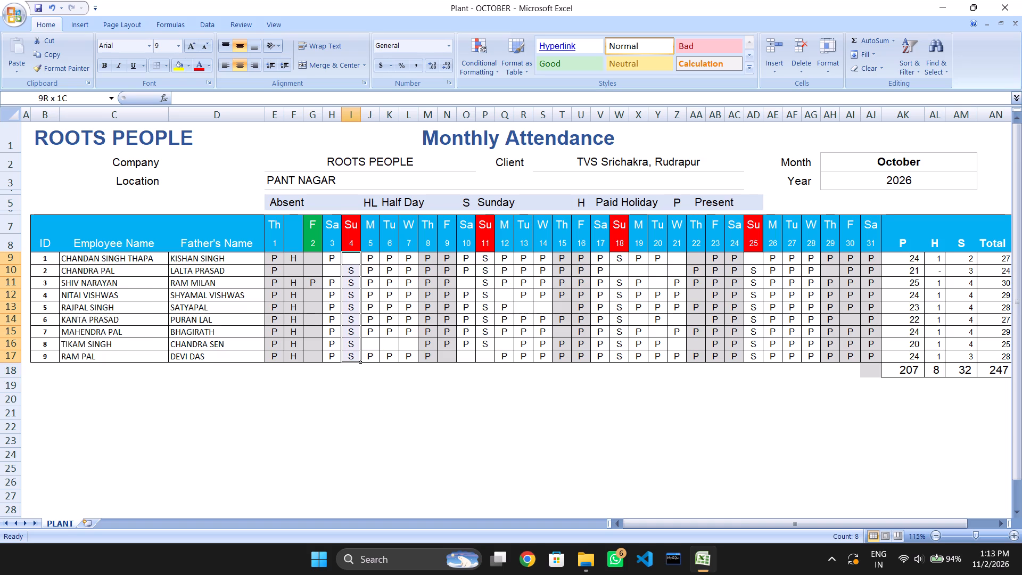
{"action": "left_click_drag", "start_coordinate": [353, 359], "coordinate": [353, 356]}
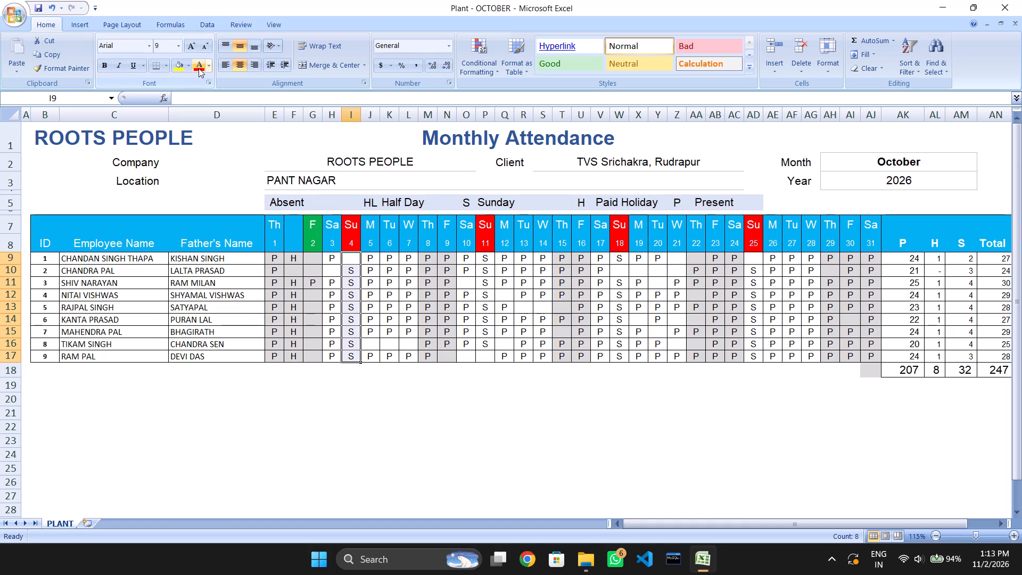
{"action": "left_click", "coordinate": [199, 68]}
{"action": "left_click_drag", "start_coordinate": [487, 257], "coordinate": [480, 352]}
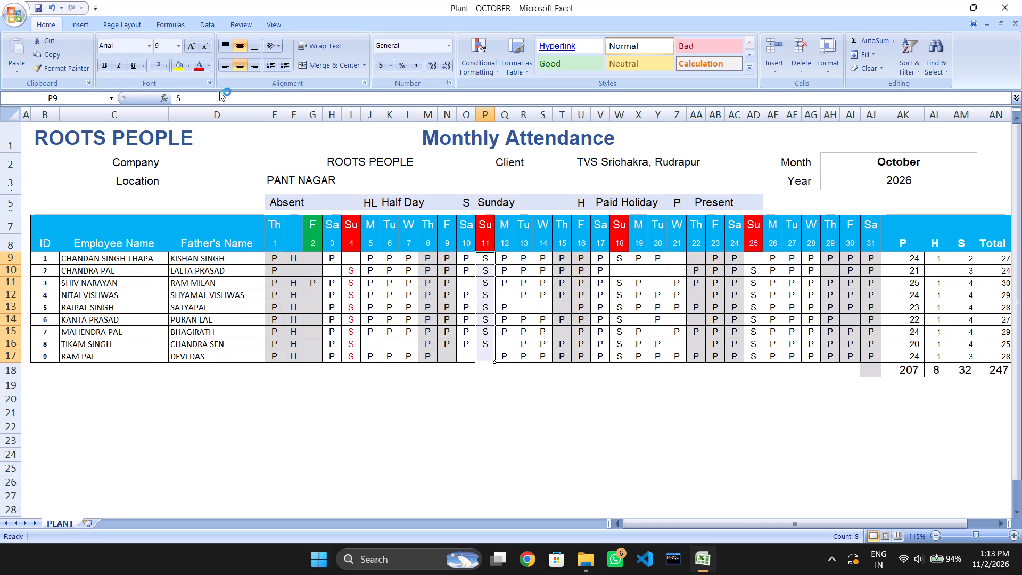
{"action": "left_click", "coordinate": [197, 69]}
{"action": "left_click", "coordinate": [197, 69]}
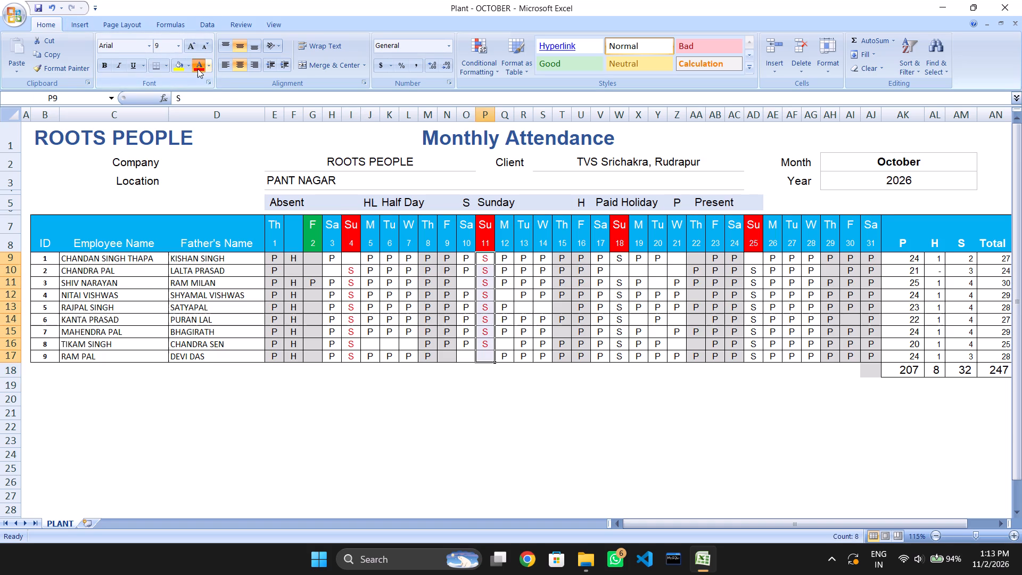
{"action": "left_click", "coordinate": [197, 69]}
{"action": "left_click_drag", "start_coordinate": [619, 254], "coordinate": [613, 356]}
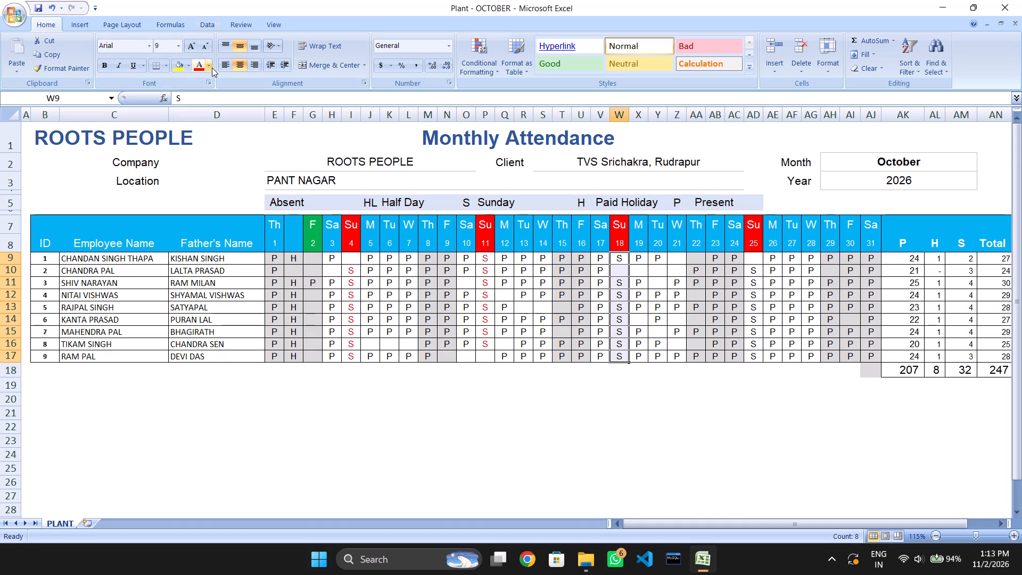
{"action": "left_click", "coordinate": [195, 67]}
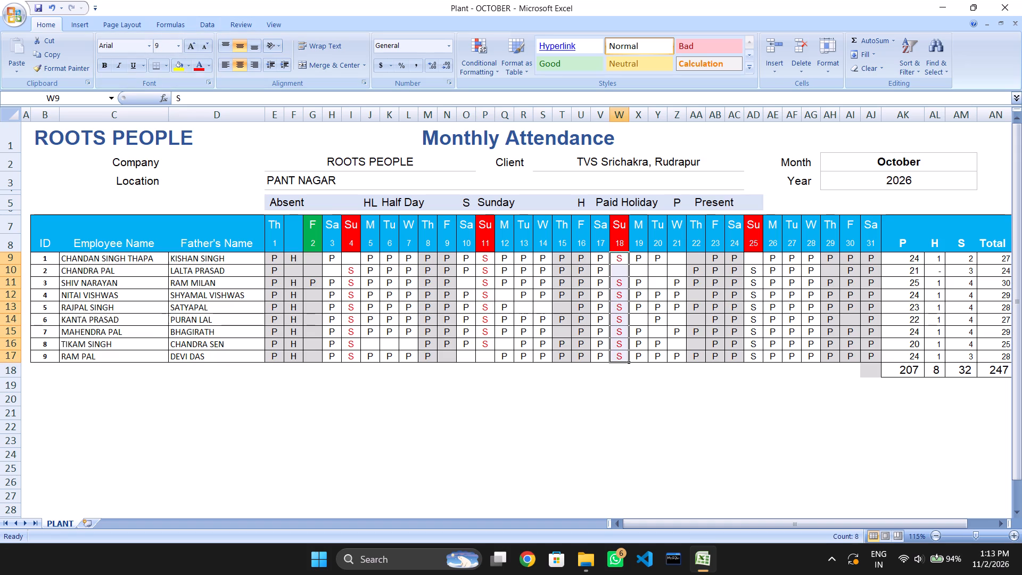
{"action": "left_click_drag", "start_coordinate": [757, 257], "coordinate": [754, 352]}
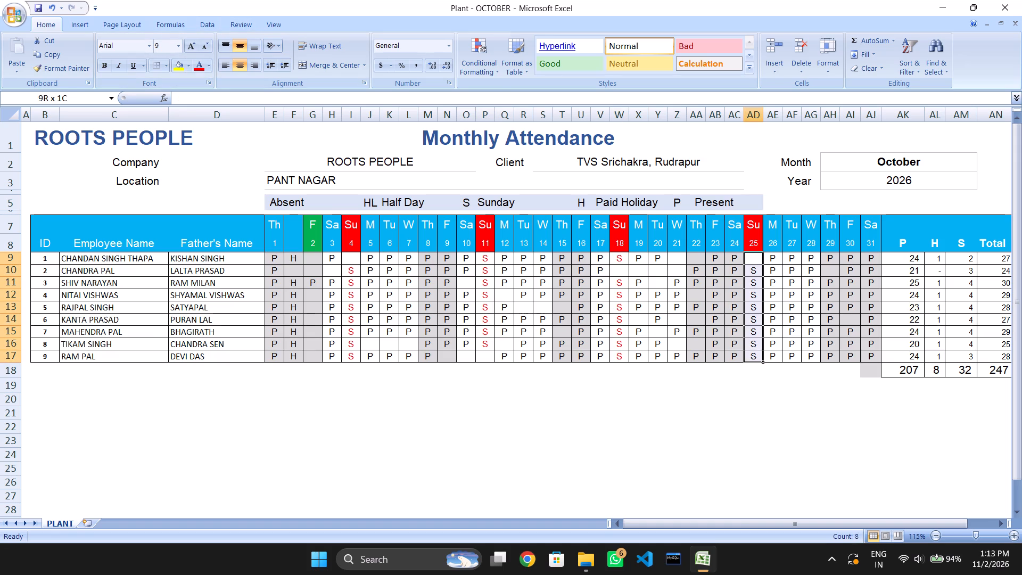
{"action": "left_click_drag", "start_coordinate": [754, 352], "coordinate": [752, 350]}
{"action": "left_click", "coordinate": [197, 69]}
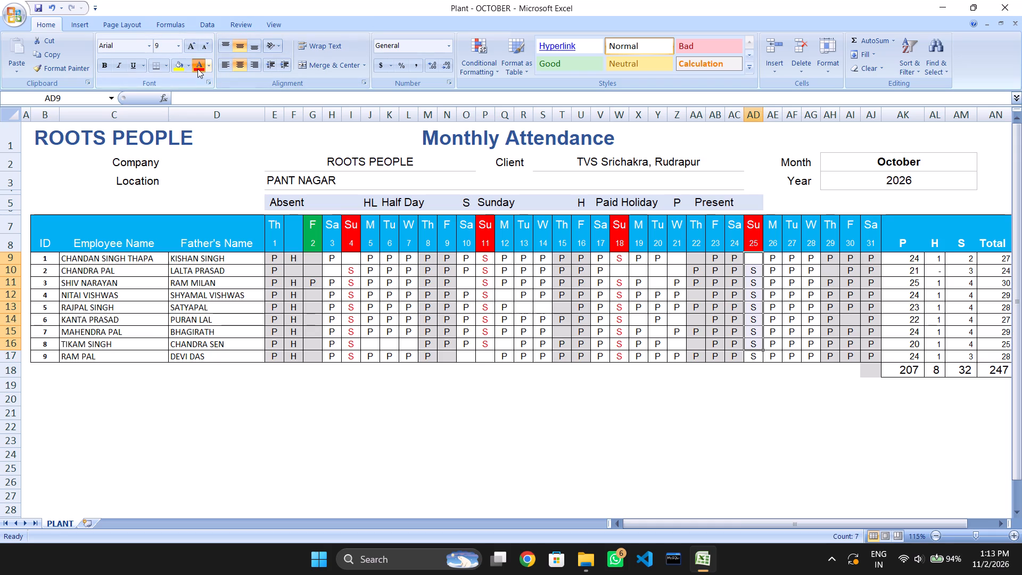
{"action": "left_click", "coordinate": [754, 357]}
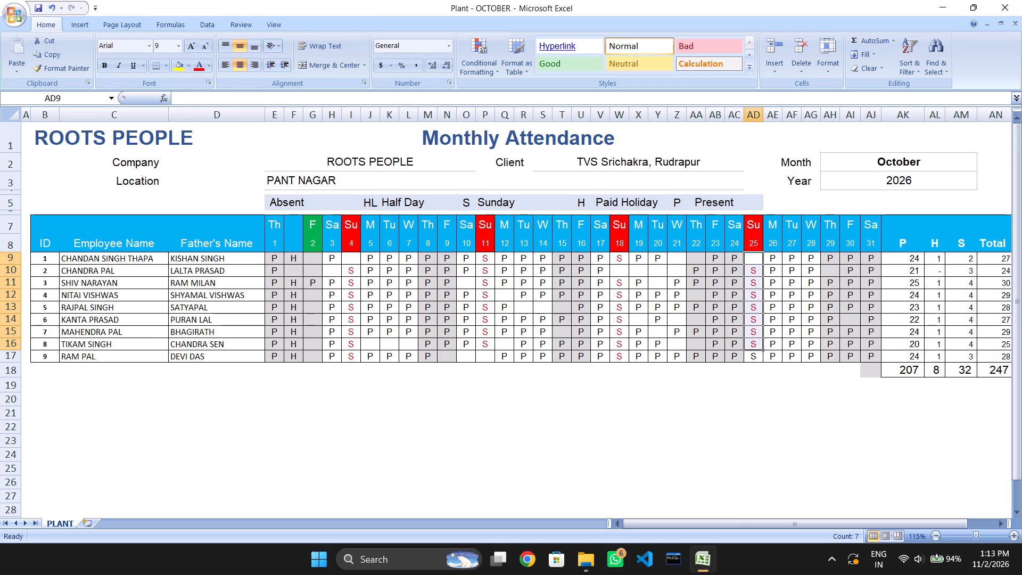
{"action": "left_click", "coordinate": [199, 70]}
{"action": "left_click", "coordinate": [201, 67]}
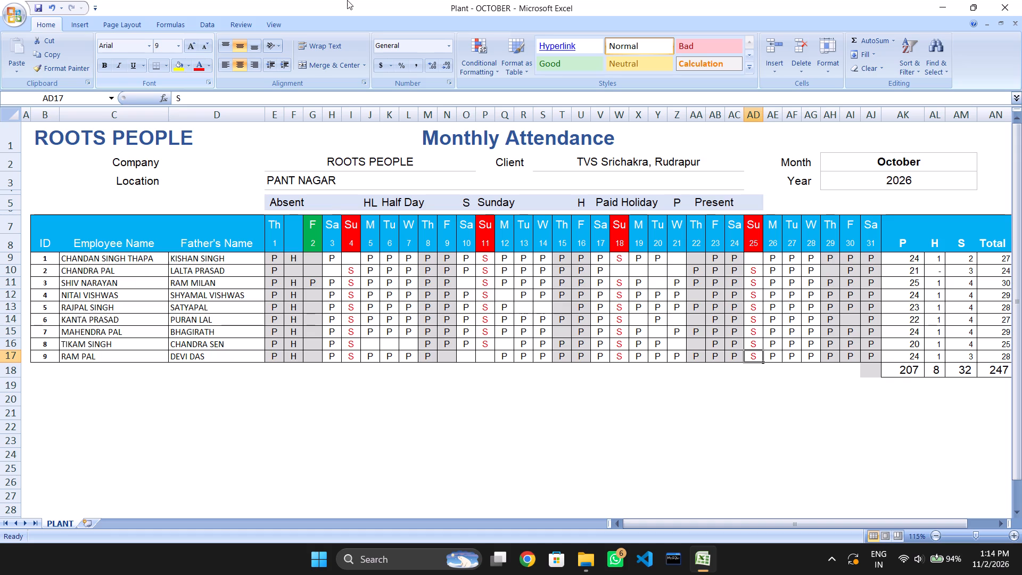
Save the Plant - OCTOBER workbook and close it.
{"action": "triple_click", "coordinate": [38, 7]}
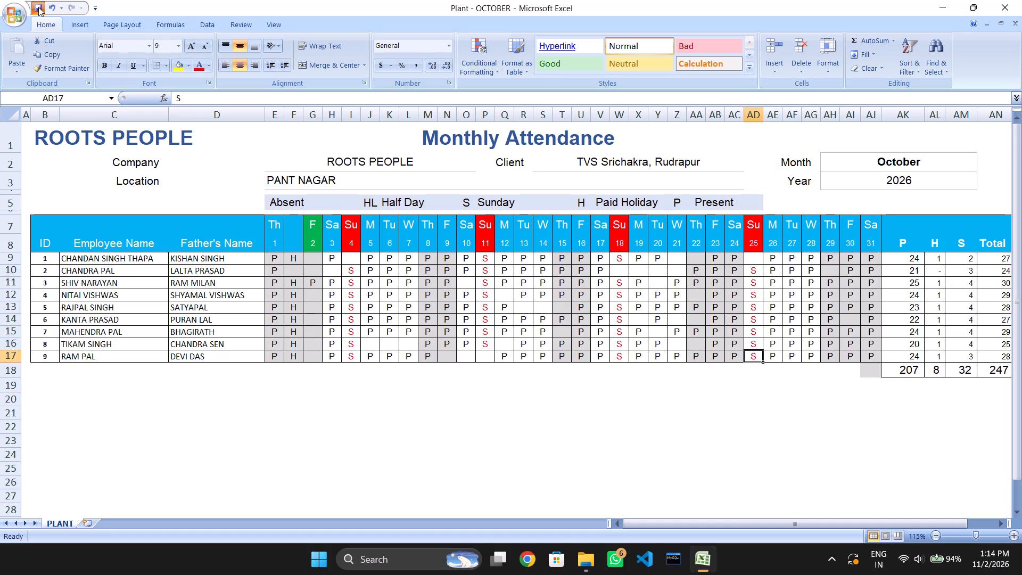
{"action": "triple_click", "coordinate": [38, 7]}
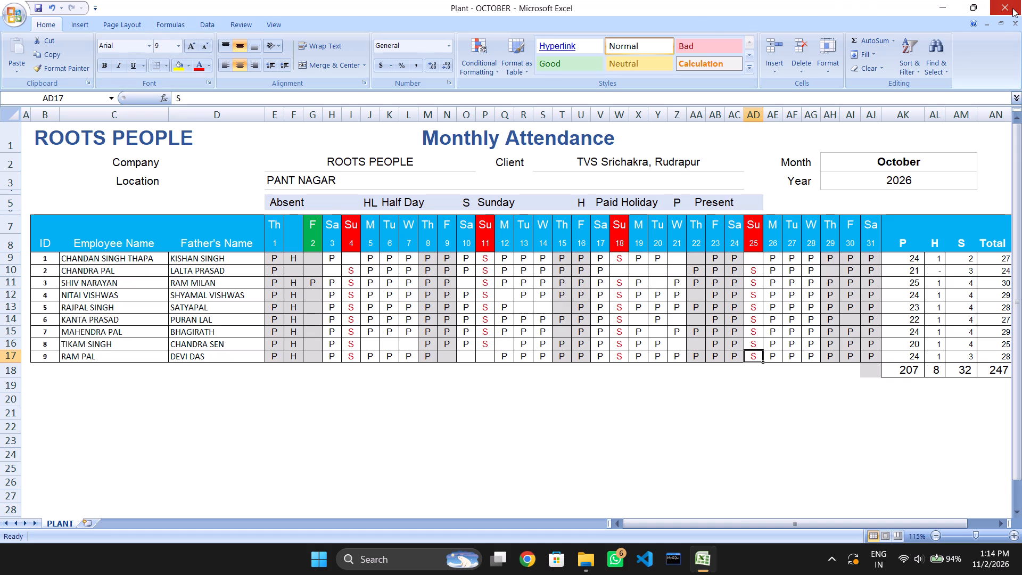
{"action": "left_click", "coordinate": [1005, 3]}
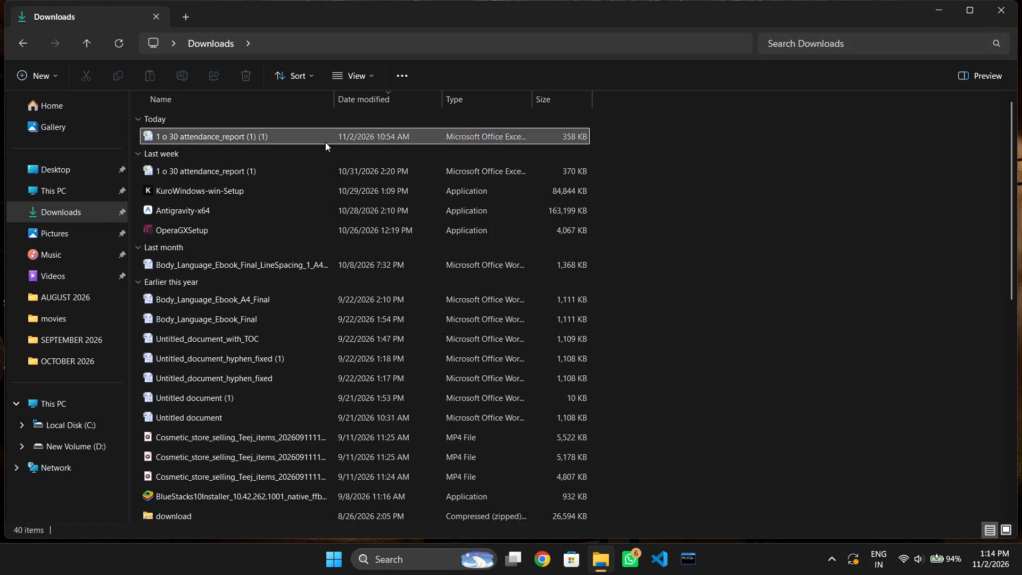
Close the Downloads folder window.
{"action": "left_click", "coordinate": [998, 12]}
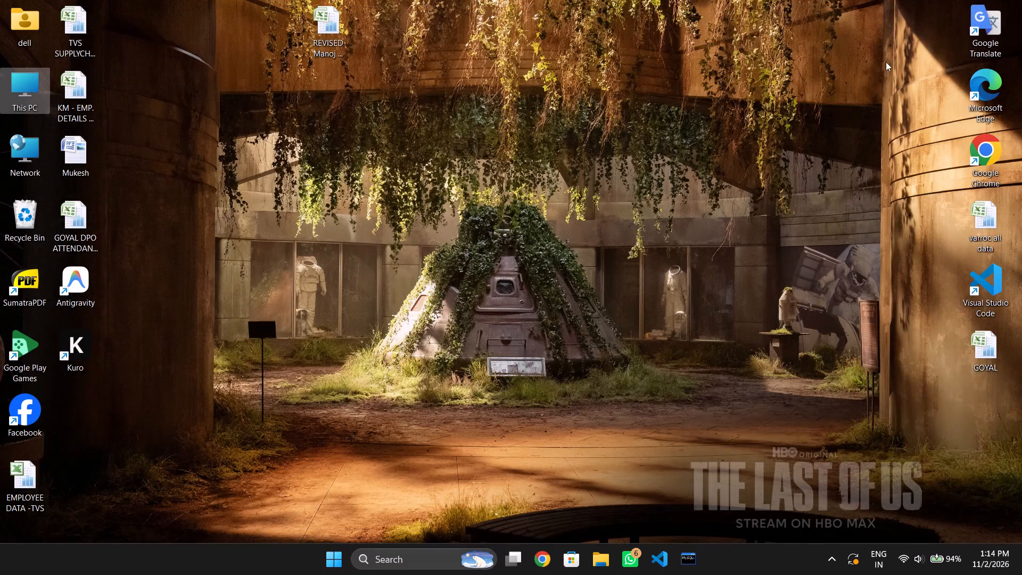
Open the OCTOBER 2026 folder inside ROOTS 2026 in the drive D folder on Local Disk (C:).
{"action": "double_click", "coordinate": [36, 79]}
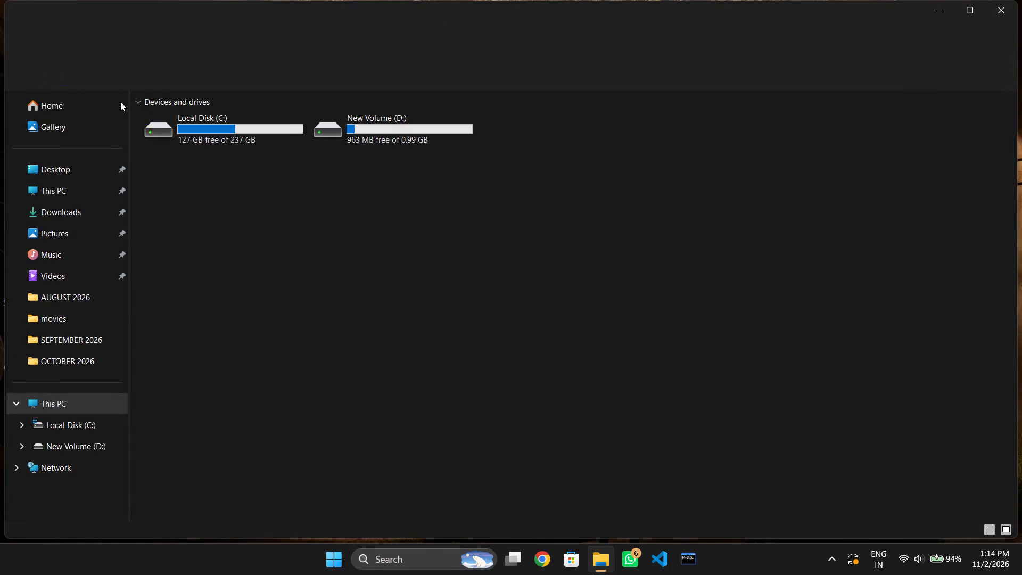
{"action": "double_click", "coordinate": [226, 126]}
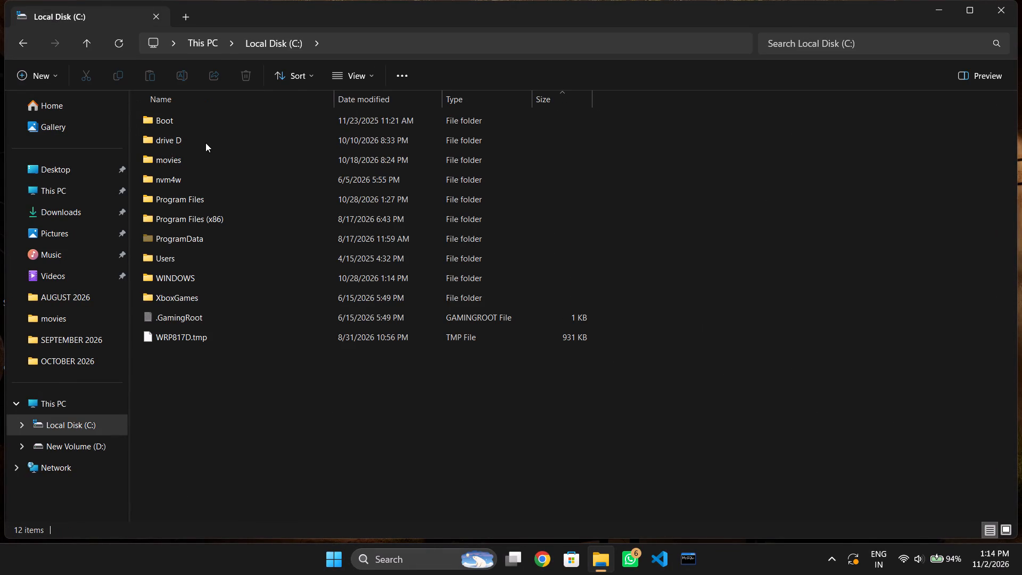
{"action": "double_click", "coordinate": [210, 137]}
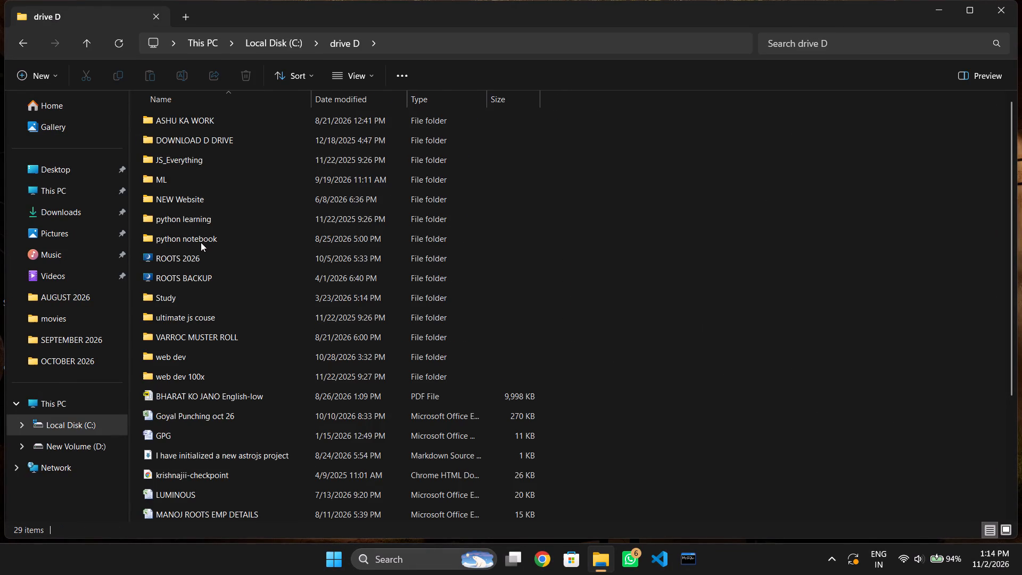
{"action": "double_click", "coordinate": [197, 253]}
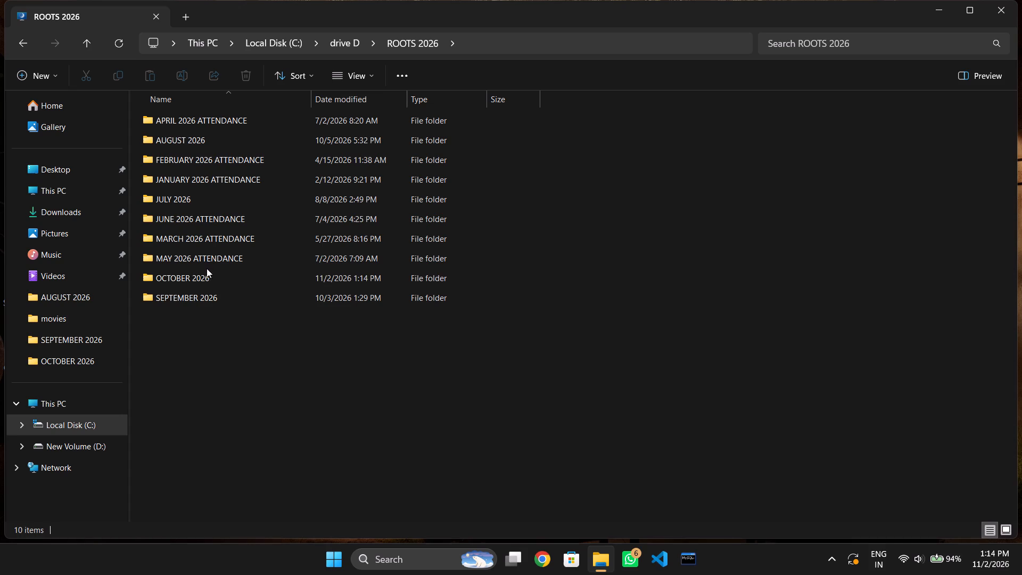
{"action": "double_click", "coordinate": [204, 274]}
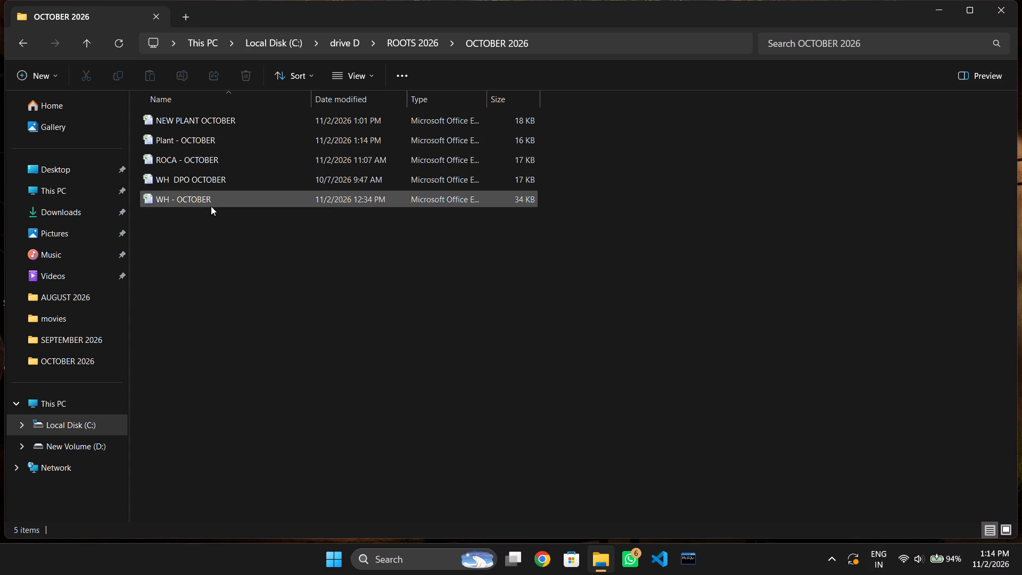
Bring up the sharing options for the Plant - OCTOBER workbook.
{"action": "right_click", "coordinate": [209, 137]}
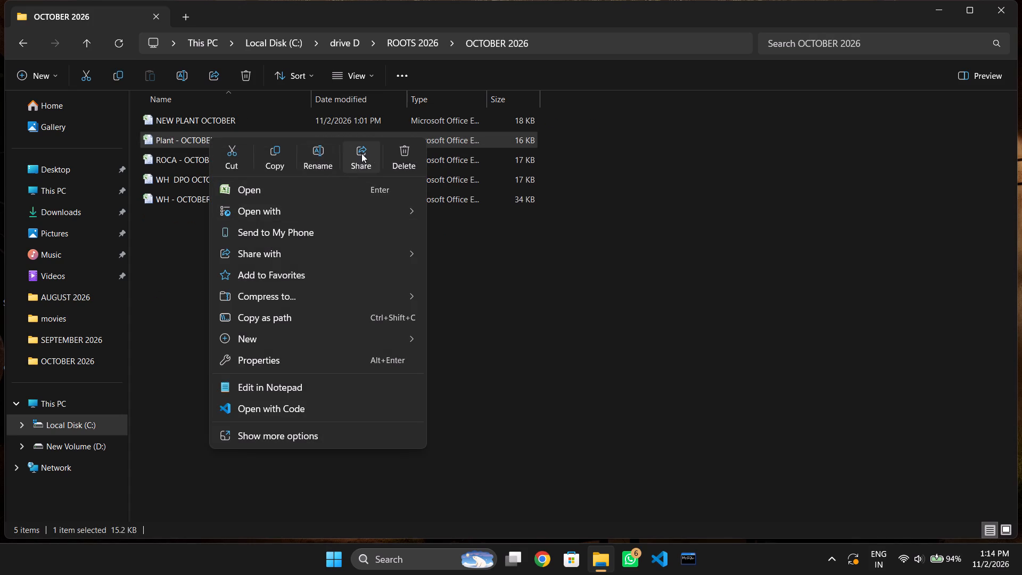
{"action": "left_click", "coordinate": [361, 153]}
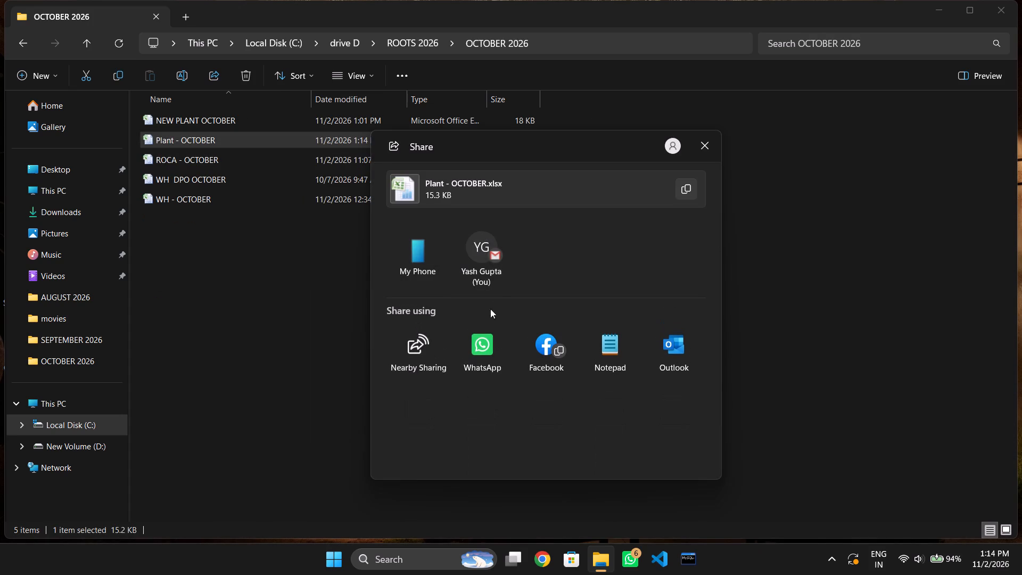
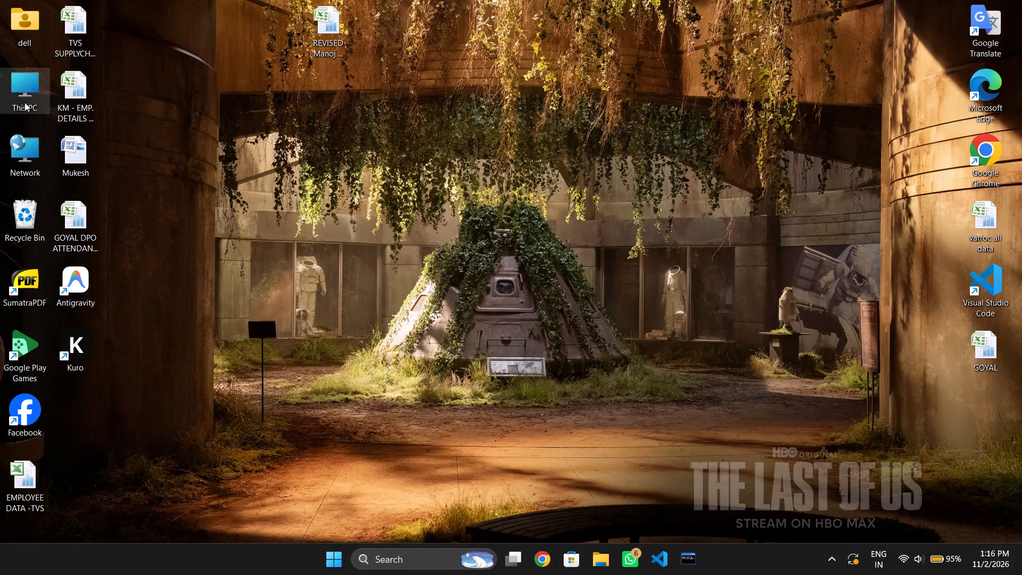
Open the "1 o 30 attendance_report (1) (1)" workbook from the Downloads folder.
{"action": "left_click", "coordinate": [26, 83]}
{"action": "left_click", "coordinate": [26, 83]}
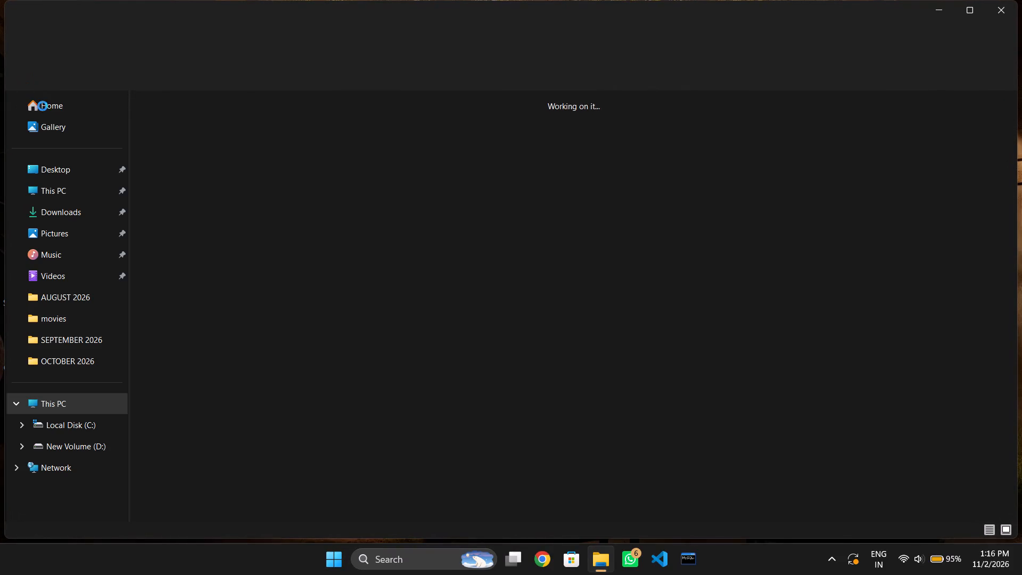
{"action": "double_click", "coordinate": [61, 214]}
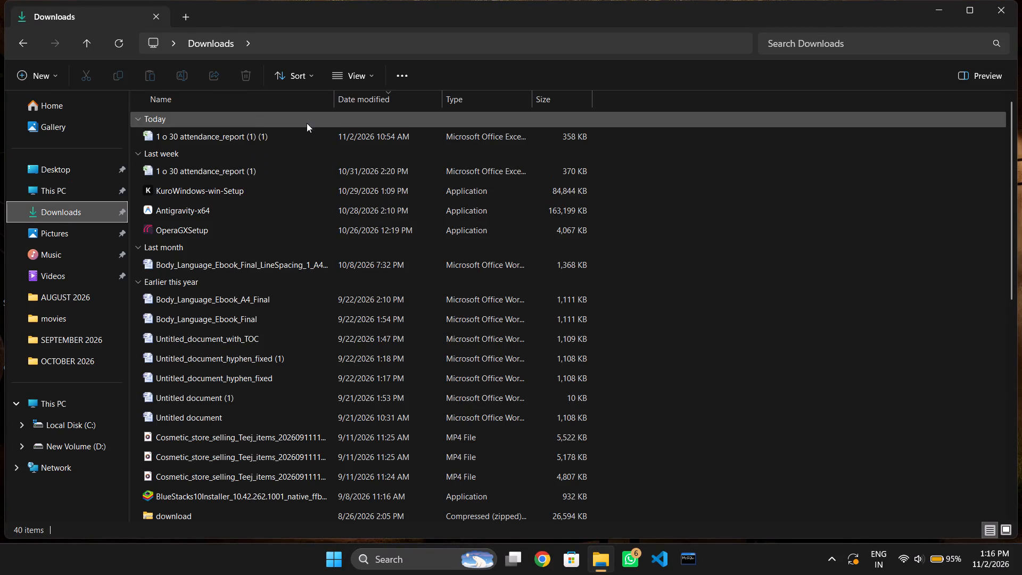
{"action": "double_click", "coordinate": [274, 135]}
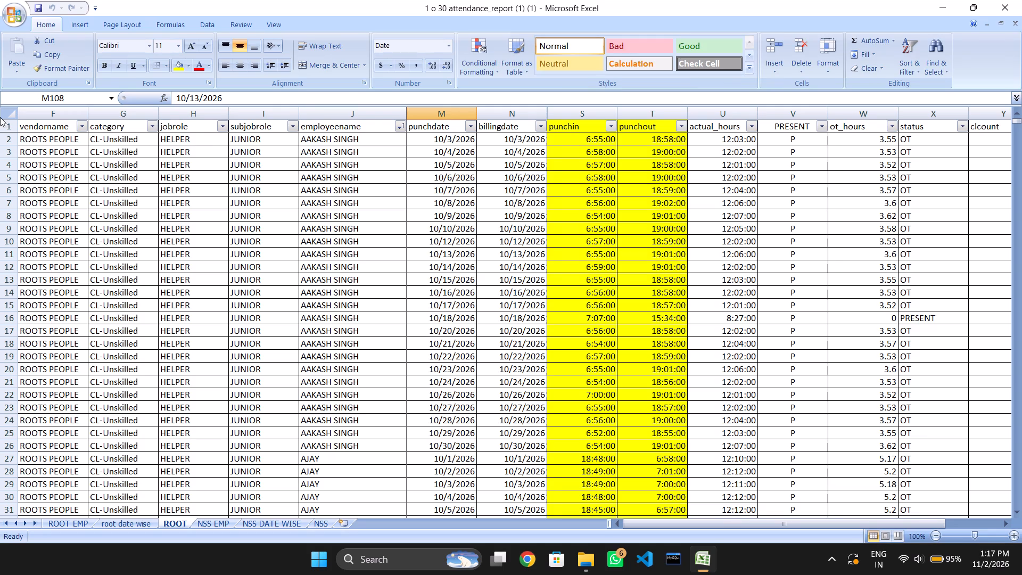
{"action": "left_click", "coordinate": [397, 124]}
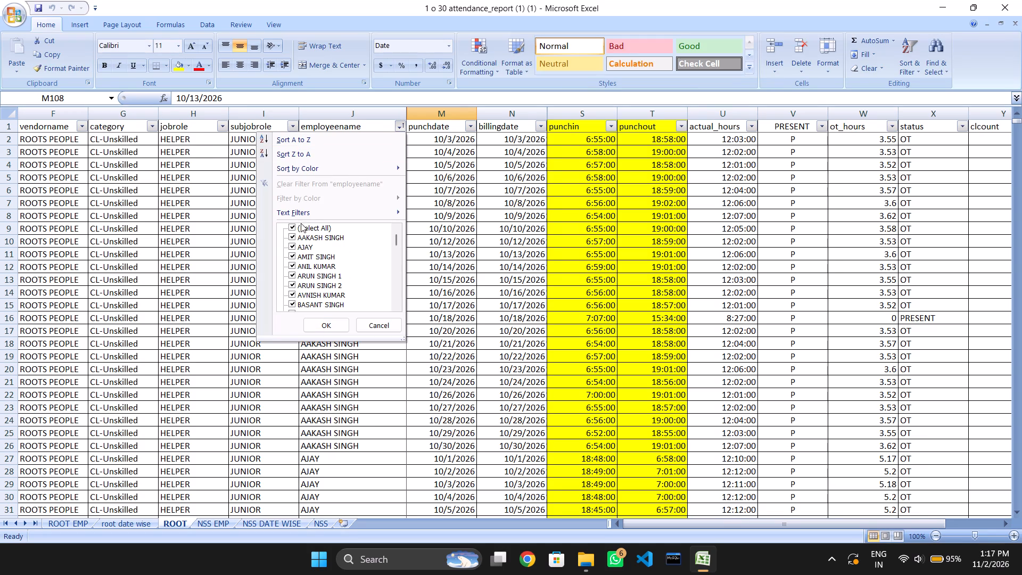
{"action": "left_click", "coordinate": [308, 226]}
{"action": "scroll", "coordinate": [323, 257], "scroll_direction": "down", "scroll_amount": 4}
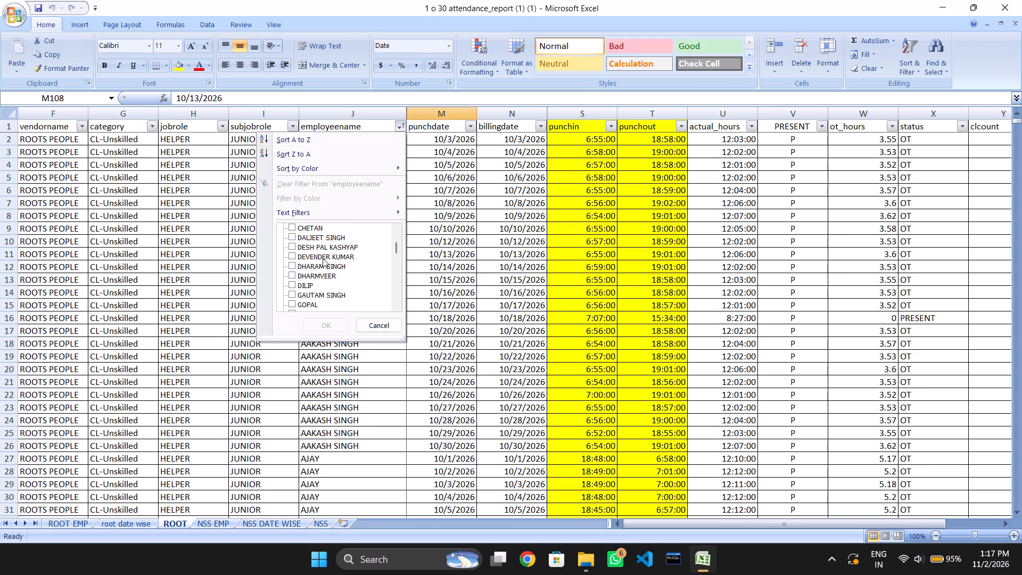
{"action": "scroll", "coordinate": [323, 258], "scroll_direction": "down", "scroll_amount": 3}
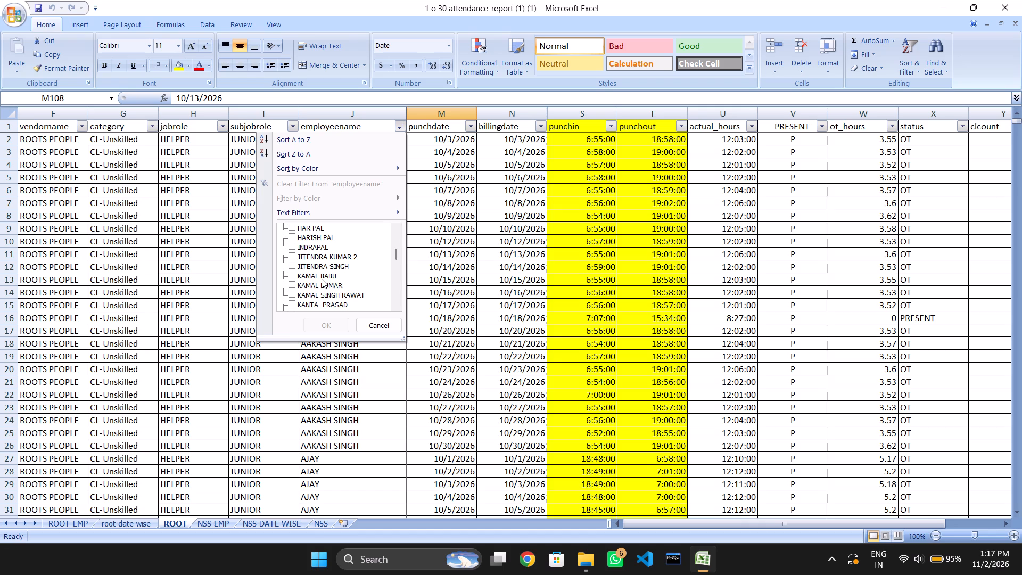
{"action": "left_click", "coordinate": [321, 275]}
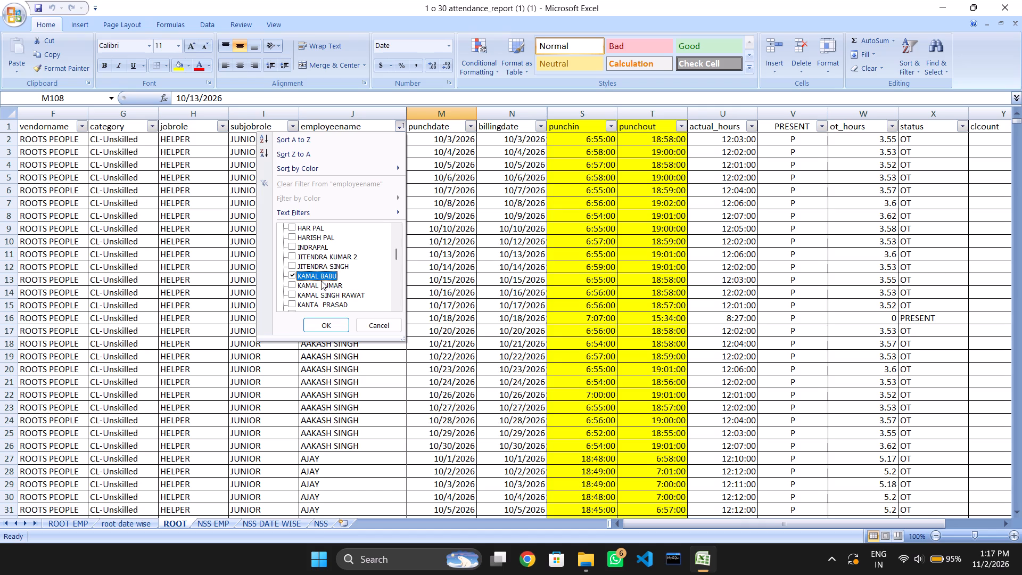
{"action": "left_click", "coordinate": [321, 293]}
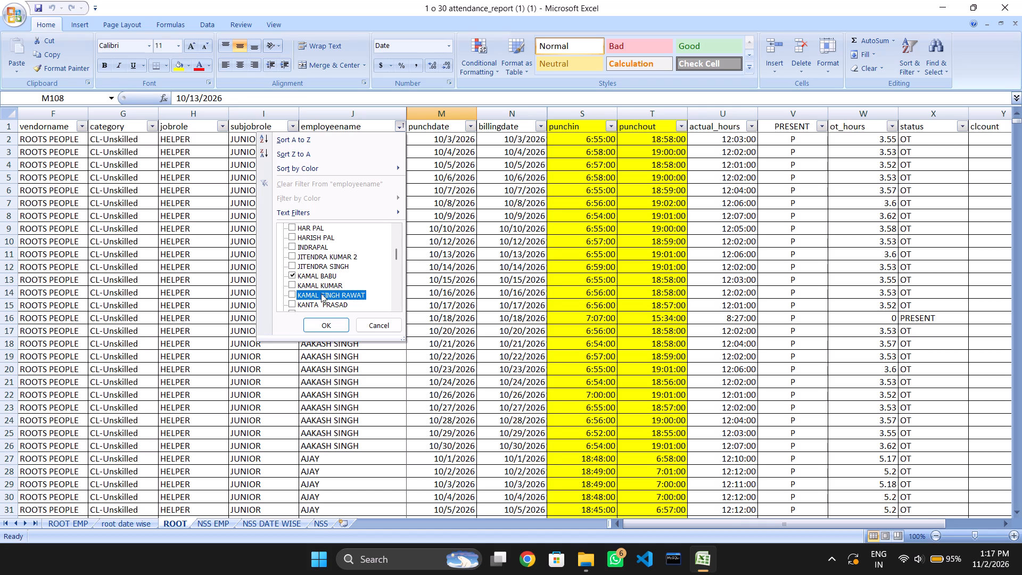
{"action": "scroll", "coordinate": [331, 266], "scroll_direction": "down", "scroll_amount": 2}
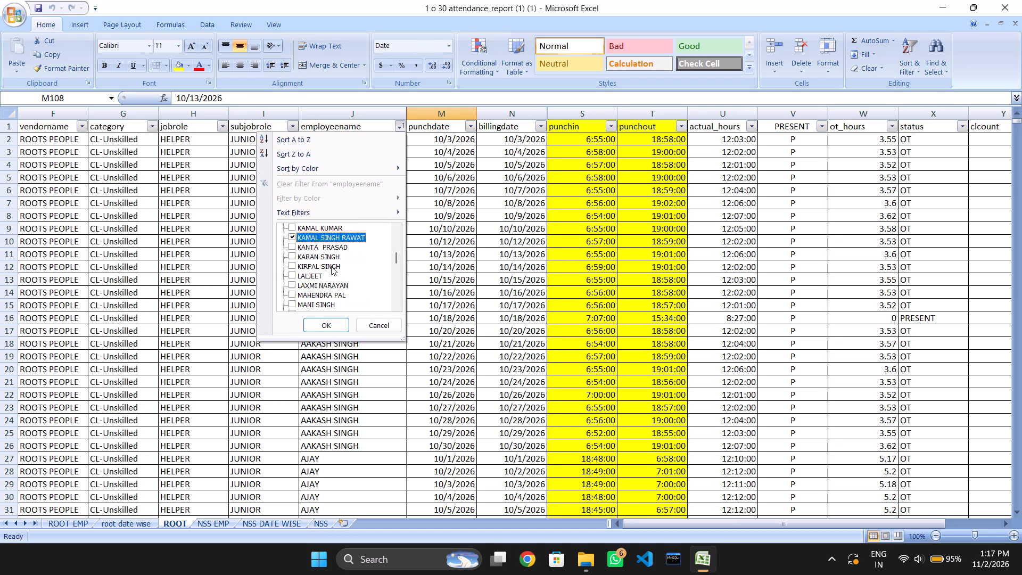
{"action": "scroll", "coordinate": [331, 266], "scroll_direction": "down", "scroll_amount": 1}
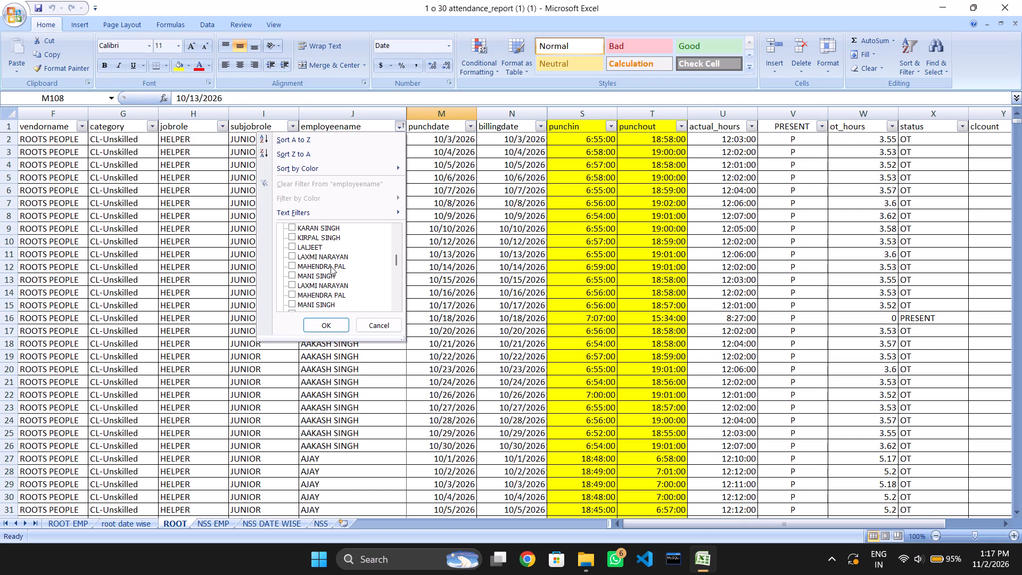
{"action": "scroll", "coordinate": [331, 266], "scroll_direction": "down", "scroll_amount": 1}
{"action": "scroll", "coordinate": [331, 266], "scroll_direction": "up", "scroll_amount": 2}
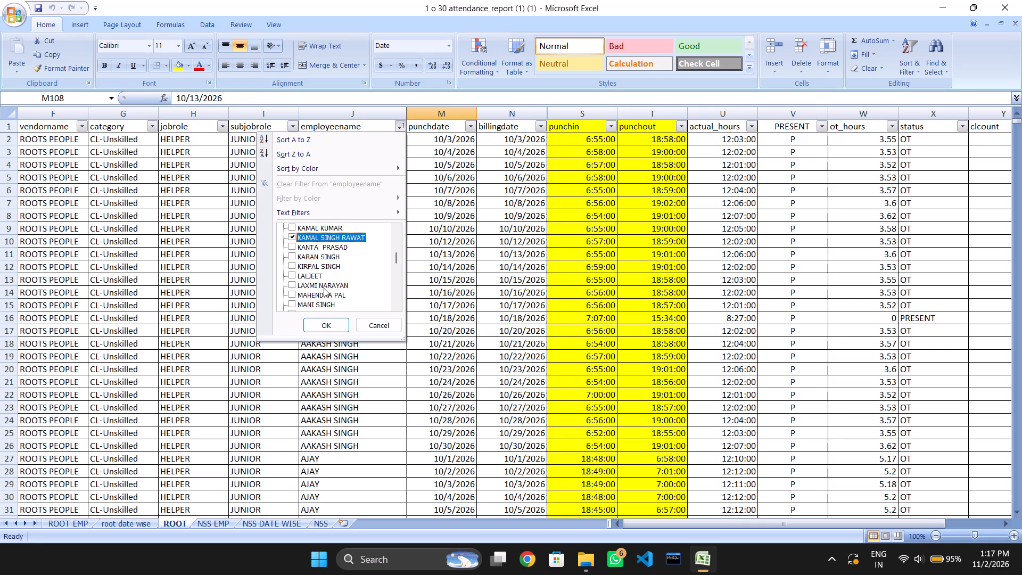
{"action": "left_click", "coordinate": [325, 301]}
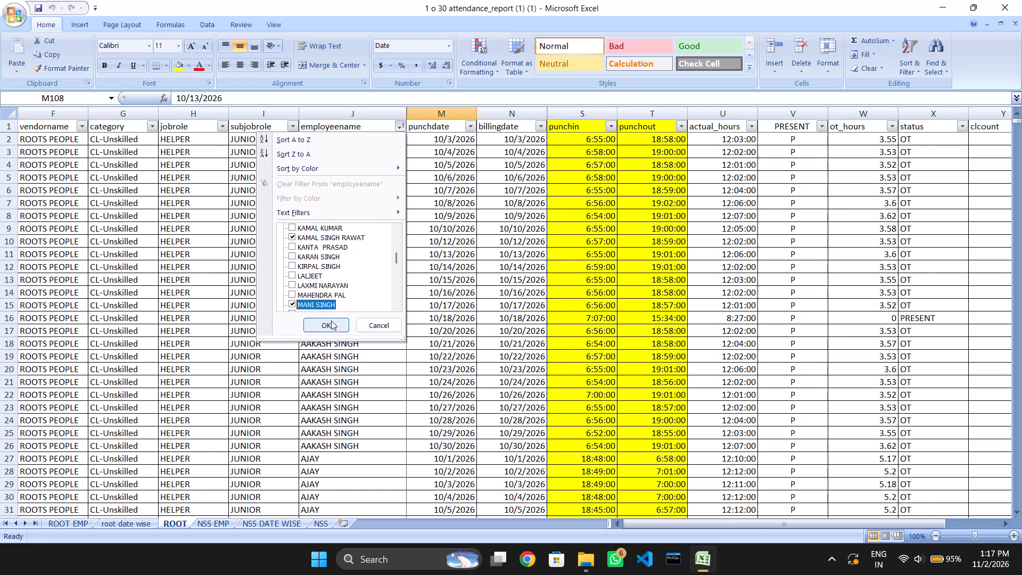
{"action": "left_click", "coordinate": [332, 324]}
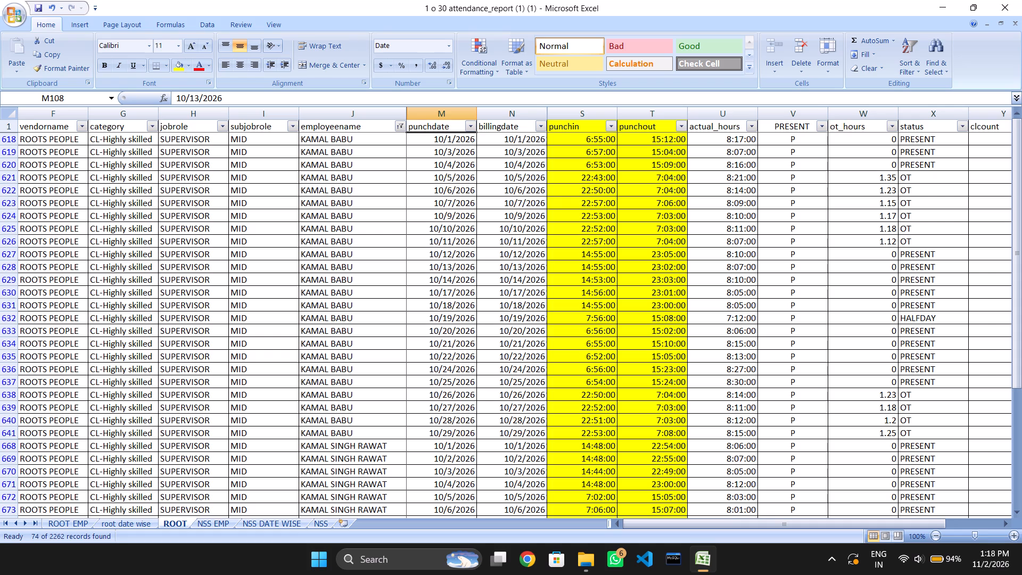
Examine the first listed supervisor's October punch dates and shift times row by row.
{"action": "left_click", "coordinate": [436, 203]}
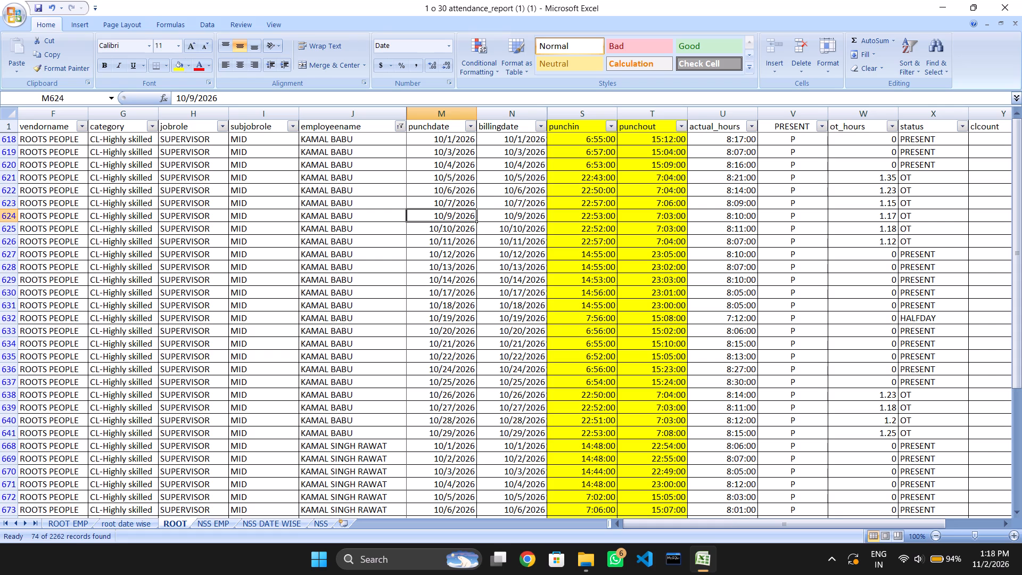
{"action": "key", "text": "Down"}
{"action": "key", "text": "Down"}
{"action": "key", "text": "Down"}
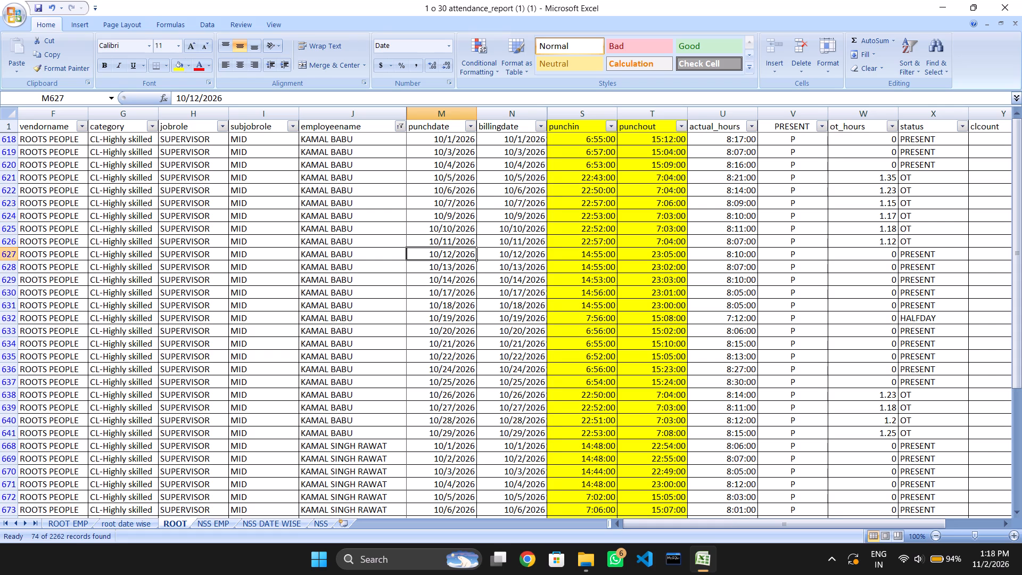
{"action": "key", "text": "Down"}
{"action": "key", "text": "Down"}
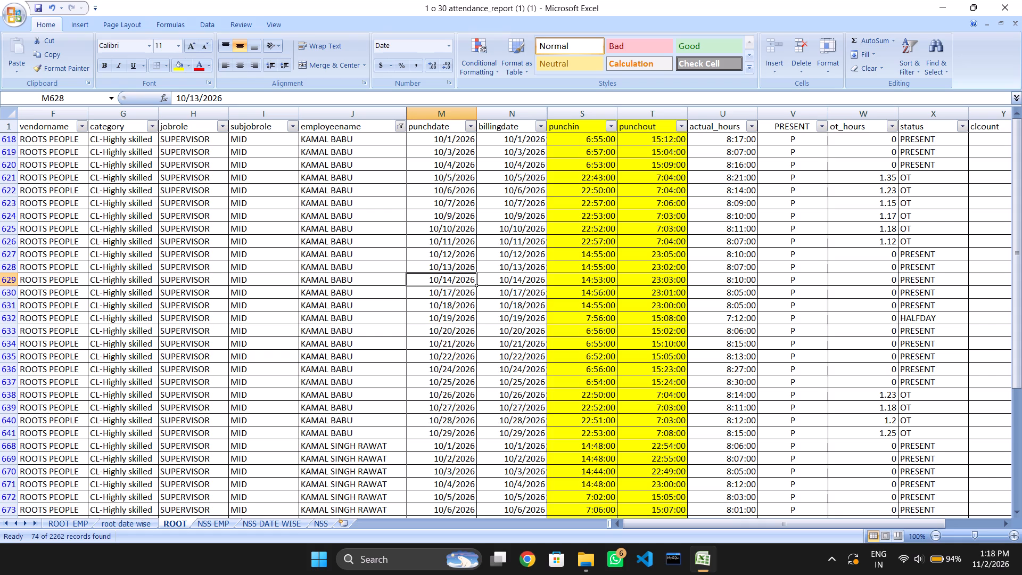
{"action": "key", "text": "Down"}
{"action": "key", "text": "Down"}
{"action": "key", "text": "Down"}
{"action": "key", "text": "Down"}
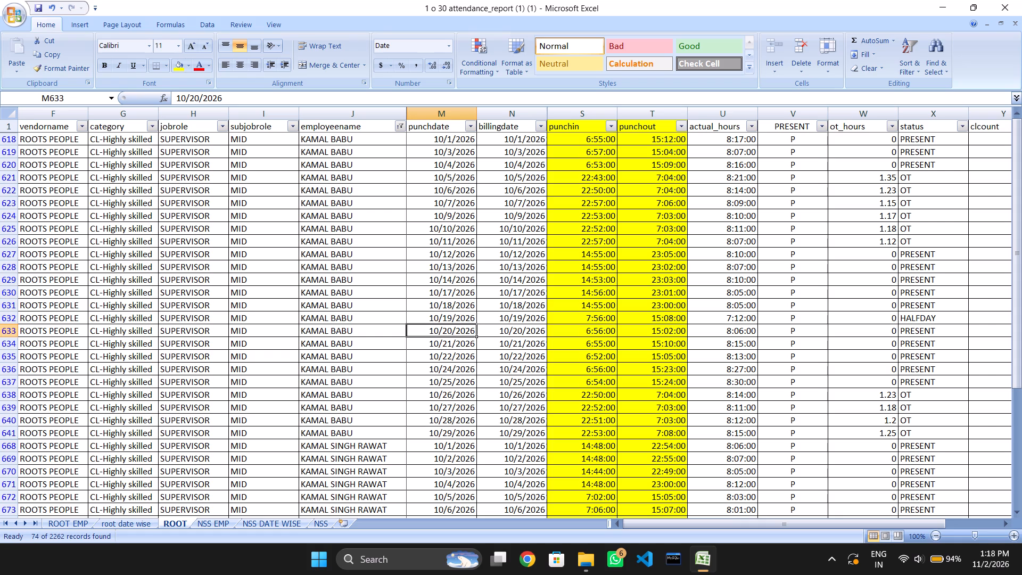
{"action": "key", "text": "Down"}
{"action": "key", "text": "Down"}
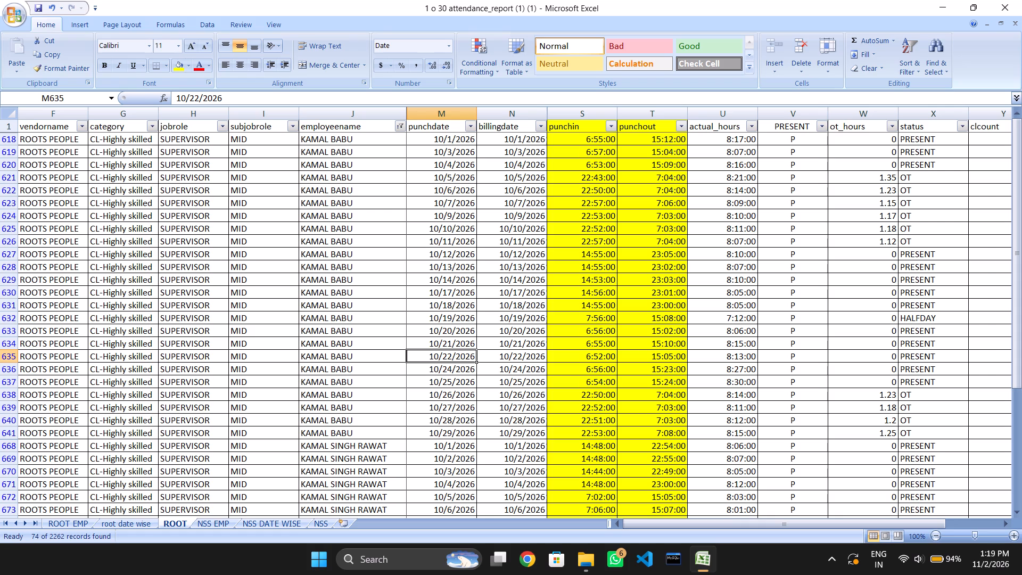
Examine the second listed supervisor's October punch dates, shift times and attendance statuses.
{"action": "left_click", "coordinate": [443, 448]}
{"action": "key", "text": "Down"}
{"action": "key", "text": "Down"}
{"action": "key", "text": "Down"}
{"action": "key", "text": "Down"}
{"action": "key", "text": "Down"}
{"action": "key", "text": "Down"}
{"action": "key", "text": "Down"}
{"action": "key", "text": "Down"}
{"action": "key", "text": "Down"}
{"action": "key", "text": "Down"}
{"action": "key", "text": "Down"}
{"action": "key", "text": "Down"}
{"action": "key", "text": "Down"}
{"action": "key", "text": "Down"}
{"action": "key", "text": "Down"}
{"action": "key", "text": "Down"}
{"action": "key", "text": "Down"}
{"action": "key", "text": "Down"}
{"action": "key", "text": "Down"}
{"action": "key", "text": "Down"}
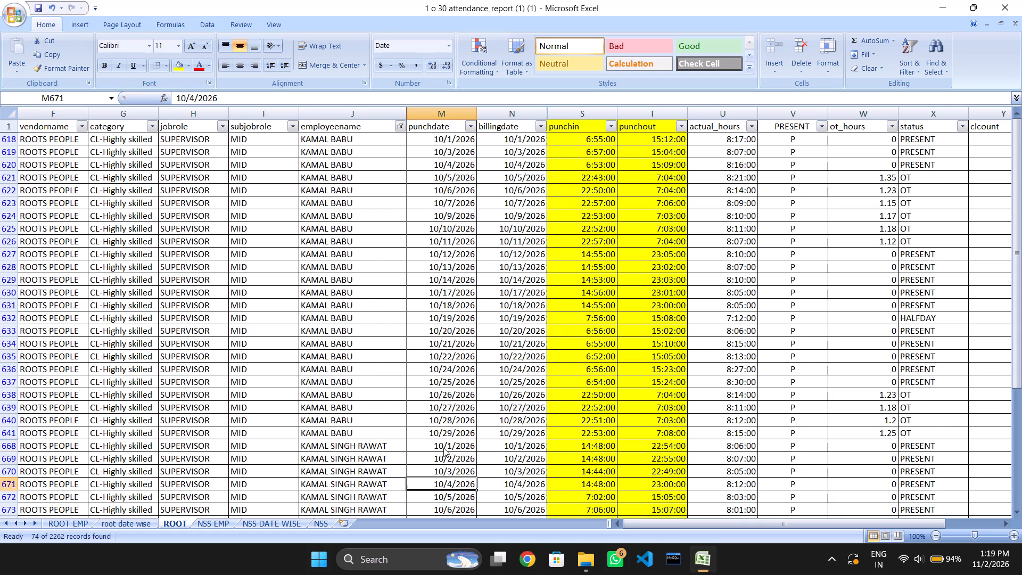
{"action": "key", "text": "Down"}
{"action": "key", "text": "Down"}
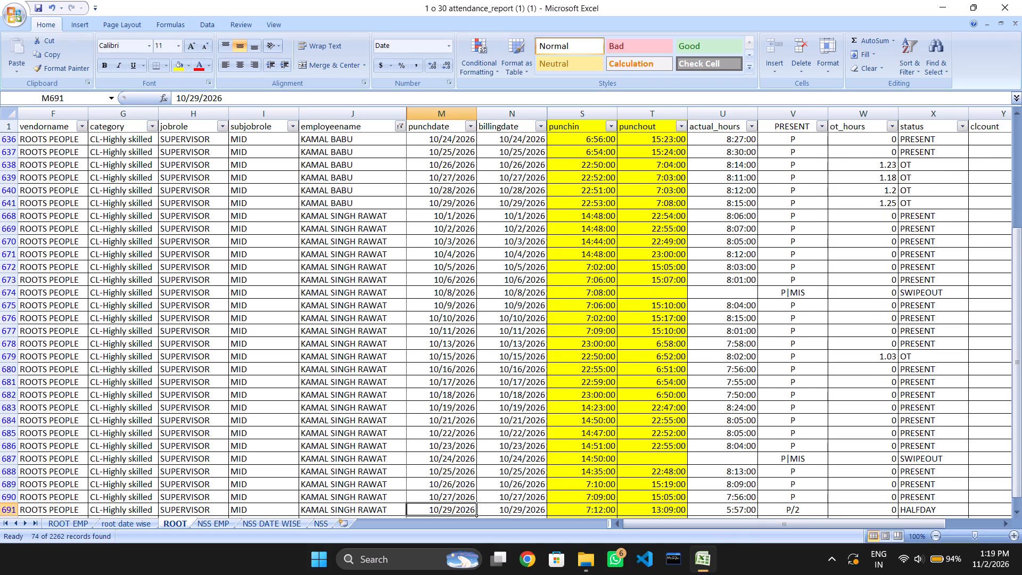
{"action": "key", "text": "Down"}
{"action": "key", "text": "Down"}
{"action": "key", "text": "Down"}
{"action": "key", "text": "Down"}
{"action": "key", "text": "Down"}
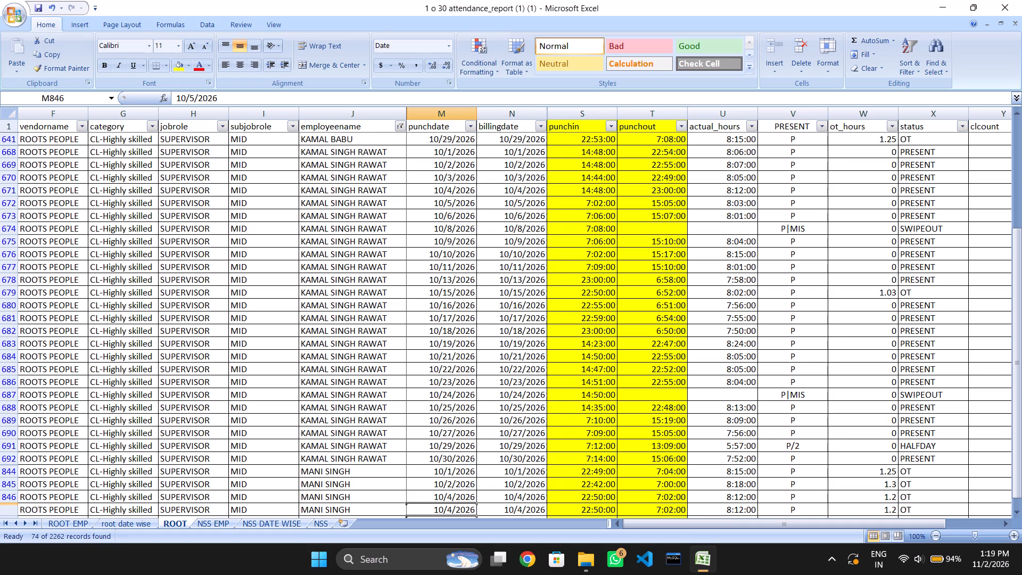
{"action": "left_click", "coordinate": [448, 219]}
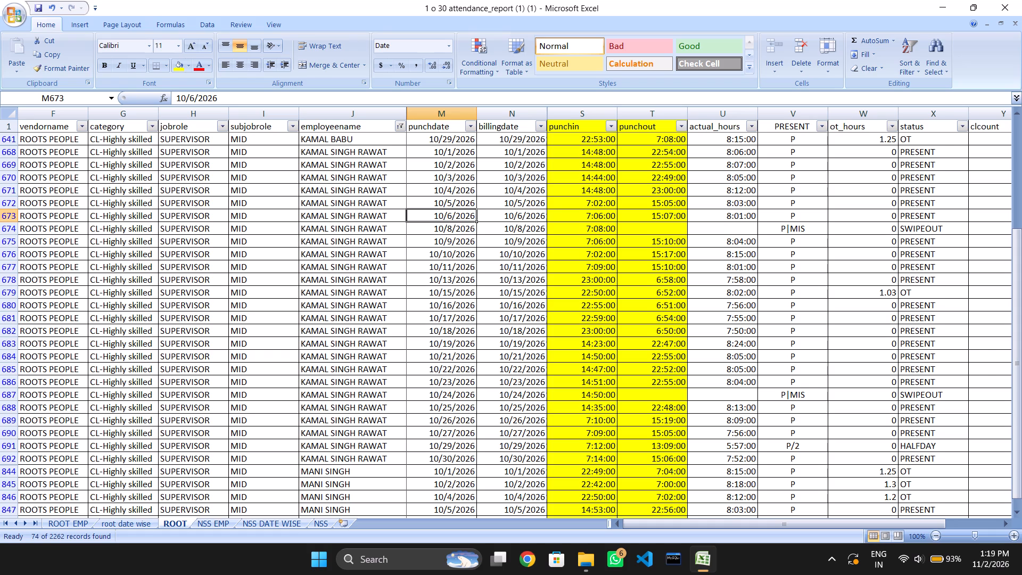
{"action": "key", "text": "Down"}
{"action": "key", "text": "Down"}
{"action": "key", "text": "Down"}
{"action": "key", "text": "Down"}
{"action": "key", "text": "Down"}
{"action": "key", "text": "Down"}
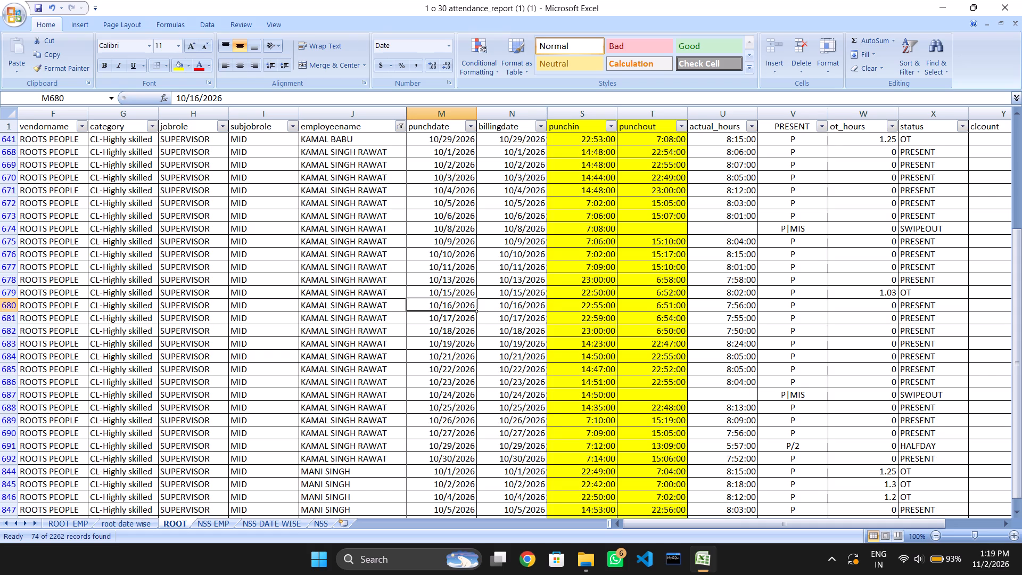
{"action": "key", "text": "Down"}
{"action": "key", "text": "Down"}
{"action": "key", "text": "Down"}
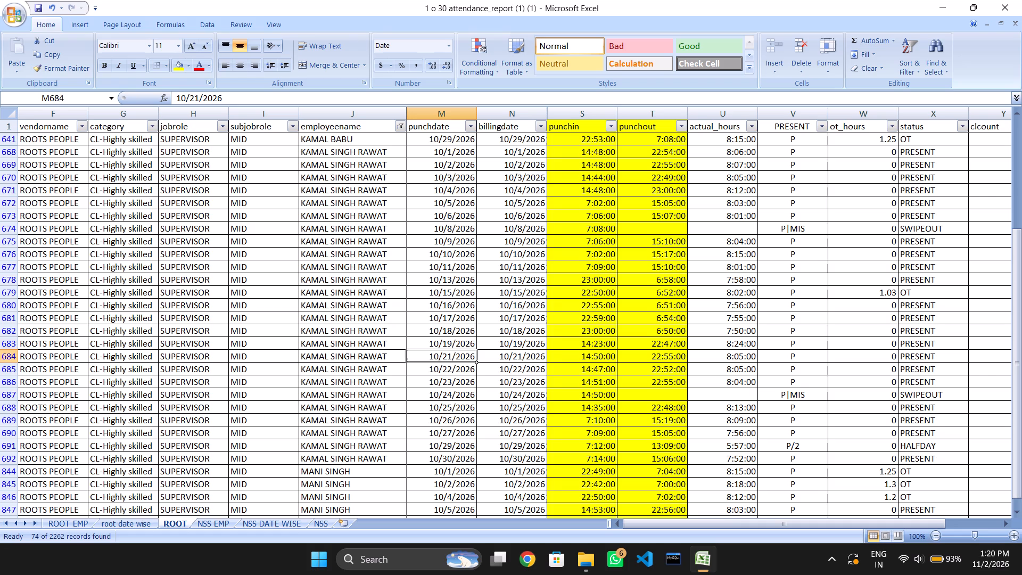
Examine the third listed supervisor's October punch dates and shift times through the end of the filtered records.
{"action": "key", "text": "Down"}
{"action": "key", "text": "Down"}
{"action": "key", "text": "Down"}
{"action": "key", "text": "Down"}
{"action": "key", "text": "Down"}
{"action": "key", "text": "Down"}
{"action": "key", "text": "Down"}
{"action": "key", "text": "Down"}
{"action": "key", "text": "Down"}
{"action": "key", "text": "Down"}
{"action": "key", "text": "Down"}
{"action": "key", "text": "Down"}
{"action": "key", "text": "Down"}
{"action": "key", "text": "Down"}
{"action": "key", "text": "Down"}
{"action": "key", "text": "Down"}
{"action": "key", "text": "Down"}
{"action": "key", "text": "Down"}
{"action": "key", "text": "Down"}
{"action": "key", "text": "Down"}
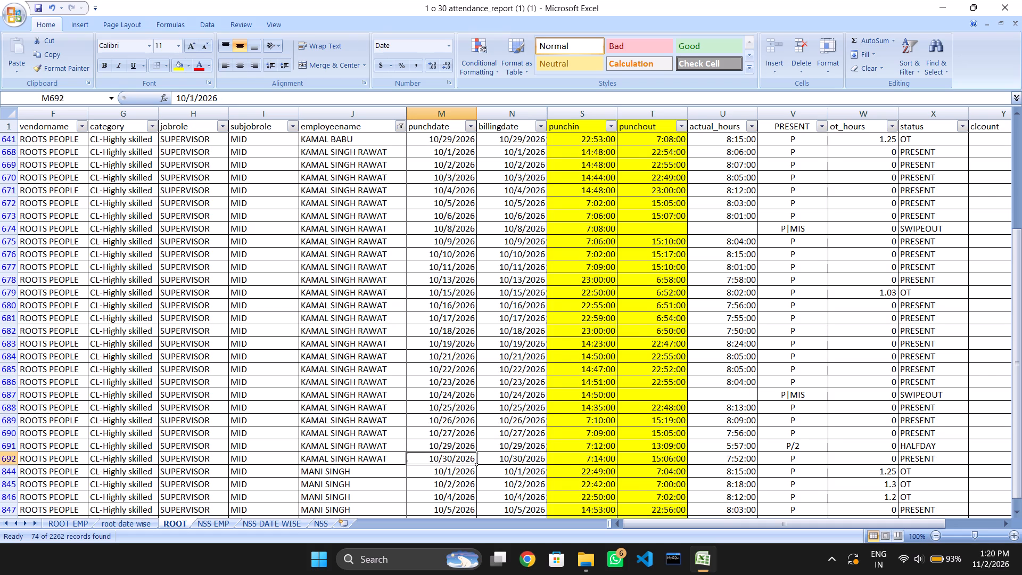
{"action": "key", "text": "Down"}
{"action": "key", "text": "Down"}
{"action": "key", "text": "Down"}
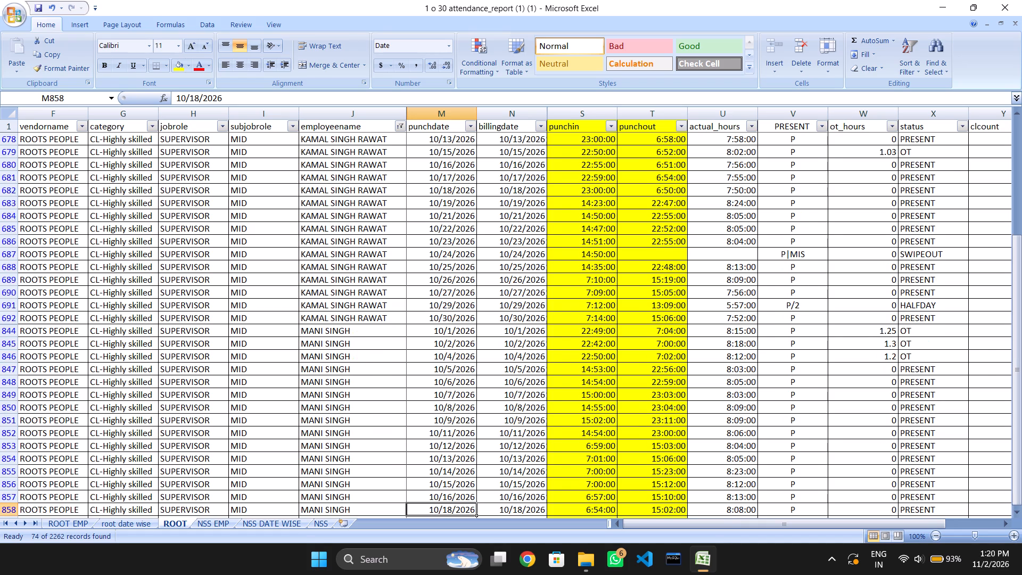
{"action": "key", "text": "Down"}
{"action": "key", "text": "Down"}
{"action": "key", "text": "Down"}
{"action": "key", "text": "Down"}
{"action": "key", "text": "Down"}
{"action": "key", "text": "Down"}
{"action": "key", "text": "Down"}
{"action": "key", "text": "Down"}
{"action": "key", "text": "Down"}
{"action": "key", "text": "Down"}
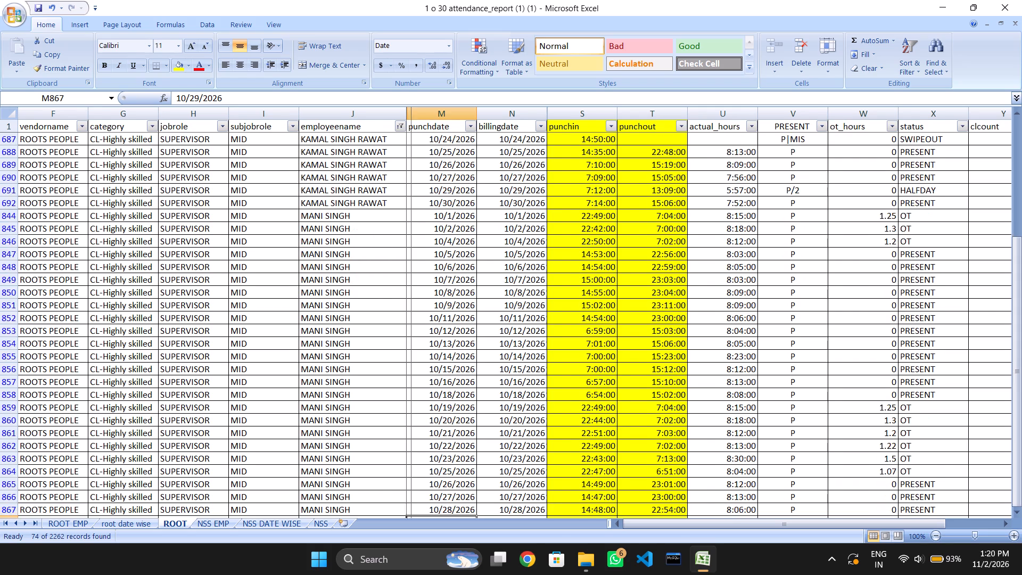
{"action": "key", "text": "Down"}
{"action": "key", "text": "Down"}
{"action": "key", "text": "Down"}
{"action": "key", "text": "Down"}
{"action": "key", "text": "Down"}
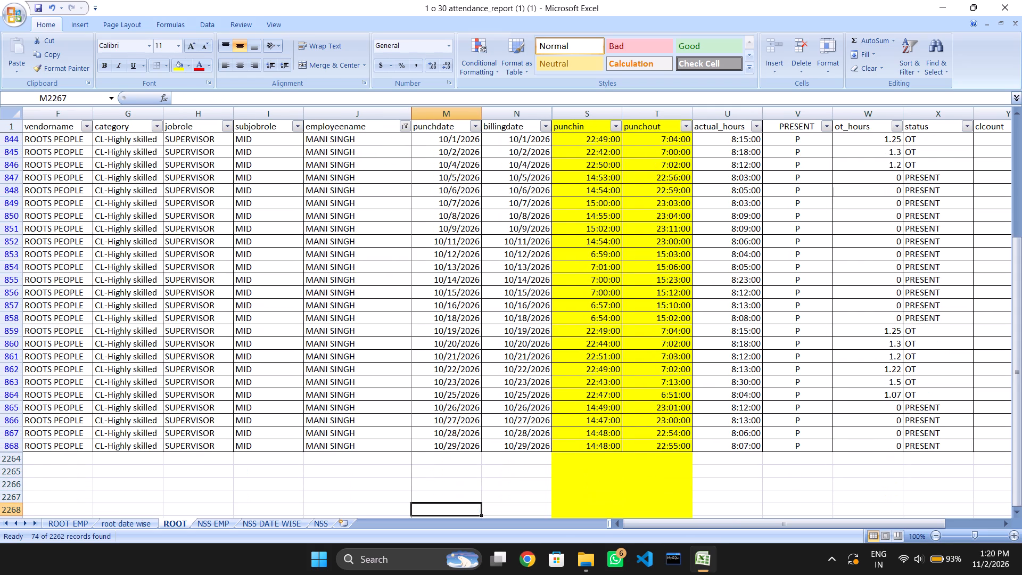
{"action": "key", "text": "Up"}
{"action": "key", "text": "Up"}
{"action": "key", "text": "Up"}
{"action": "key", "text": "Up"}
{"action": "key", "text": "Up"}
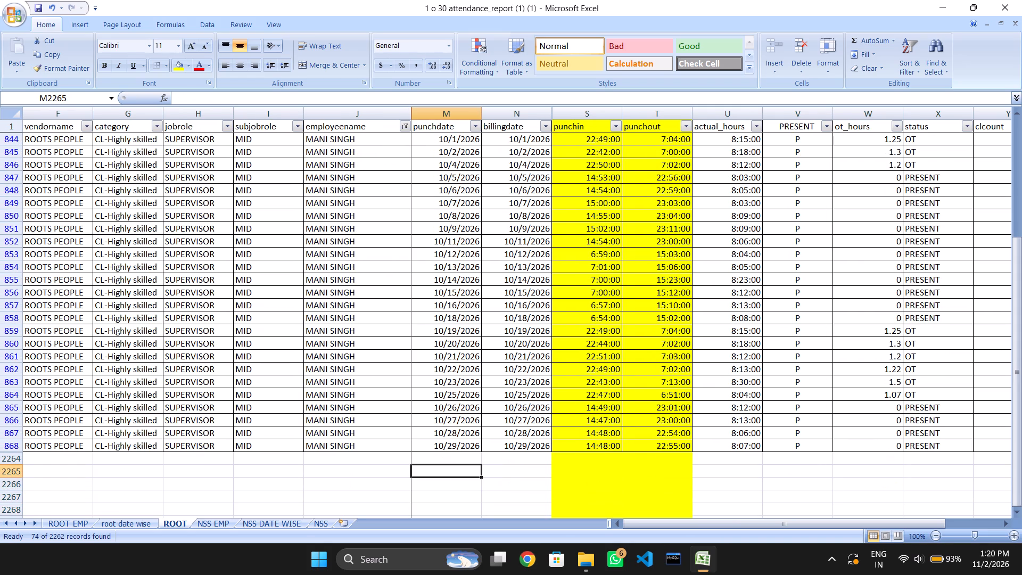
{"action": "key", "text": "Up"}
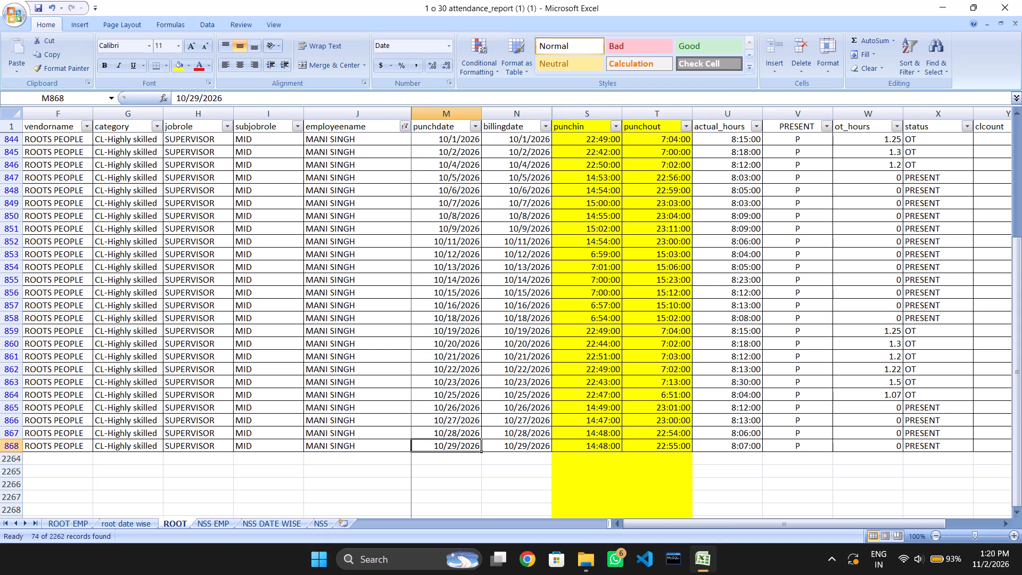
{"action": "left_click", "coordinate": [458, 227]}
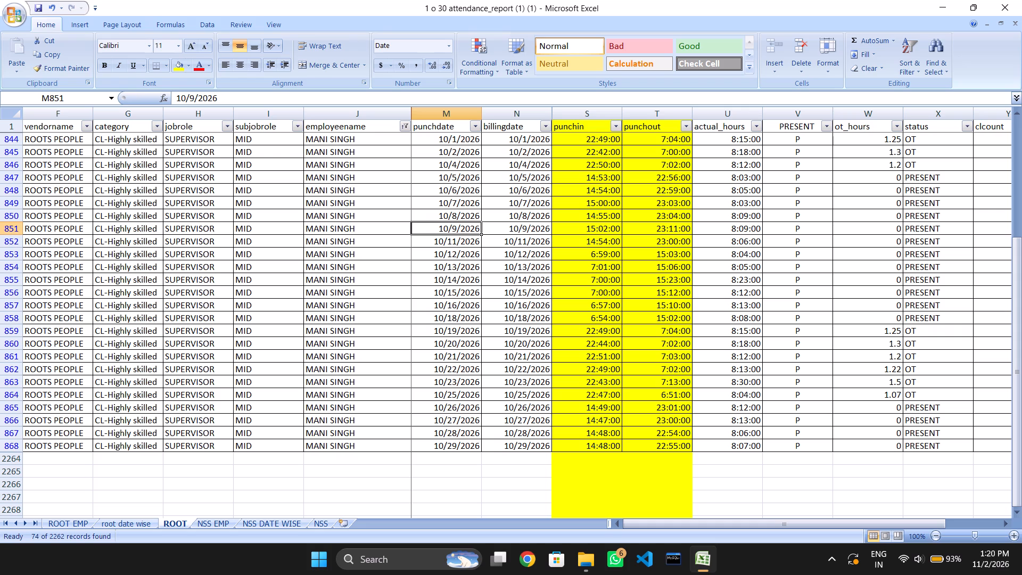
{"action": "key", "text": "Down"}
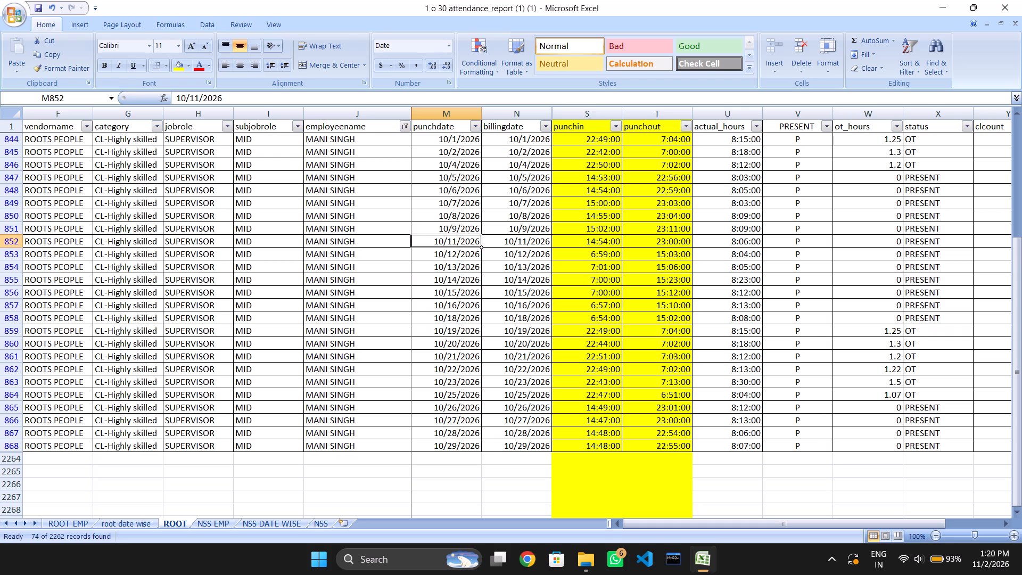
{"action": "key", "text": "Down"}
{"action": "key", "text": "Down"}
{"action": "key", "text": "Down"}
{"action": "key", "text": "Down"}
{"action": "key", "text": "Down"}
{"action": "key", "text": "Down"}
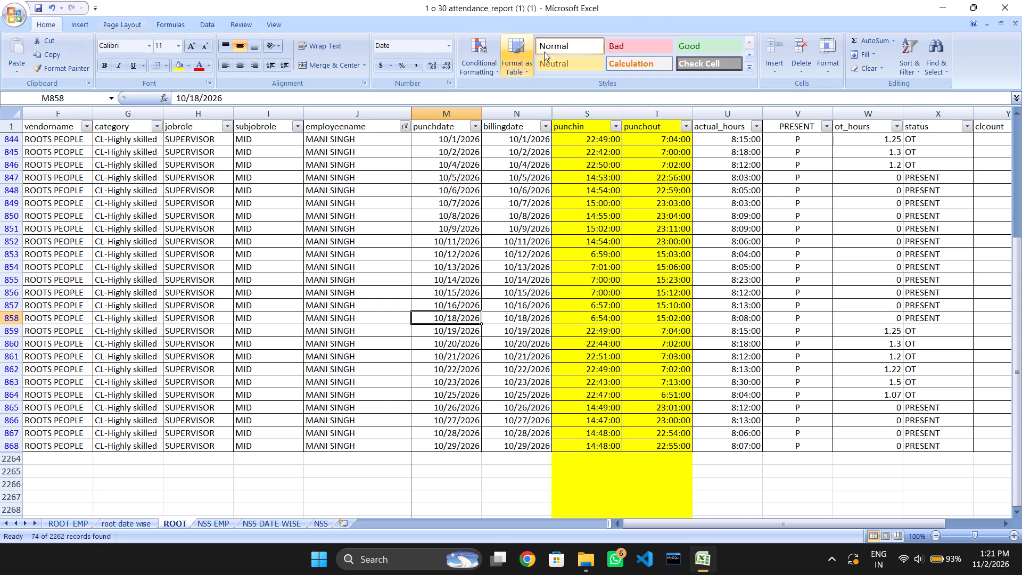
Close the 1 o 30 attendance_report (1) (1) workbook without saving the changes.
{"action": "left_click", "coordinate": [999, 8]}
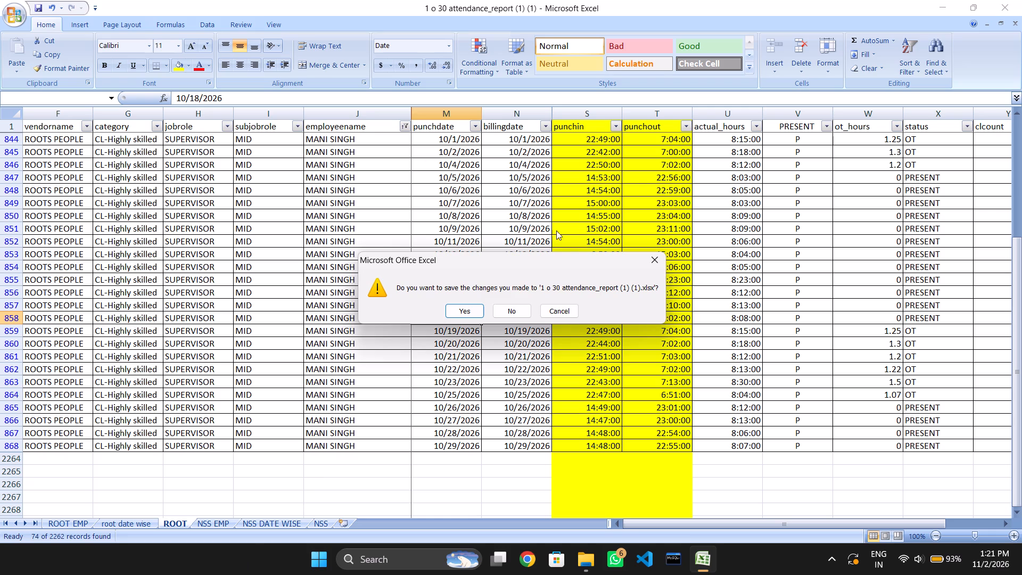
{"action": "left_click", "coordinate": [502, 307]}
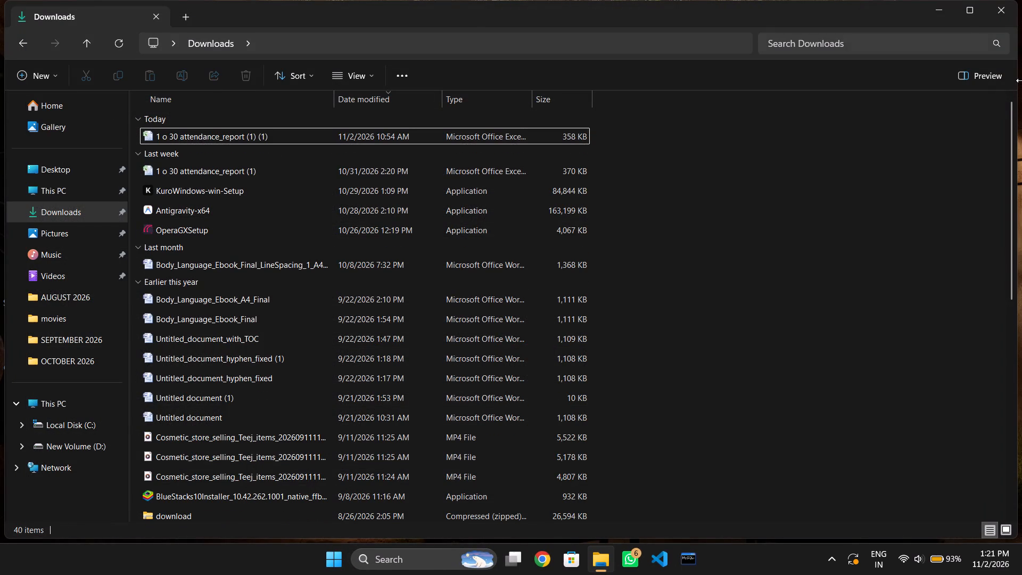
Close the Downloads folder window.
{"action": "left_click", "coordinate": [1001, 3]}
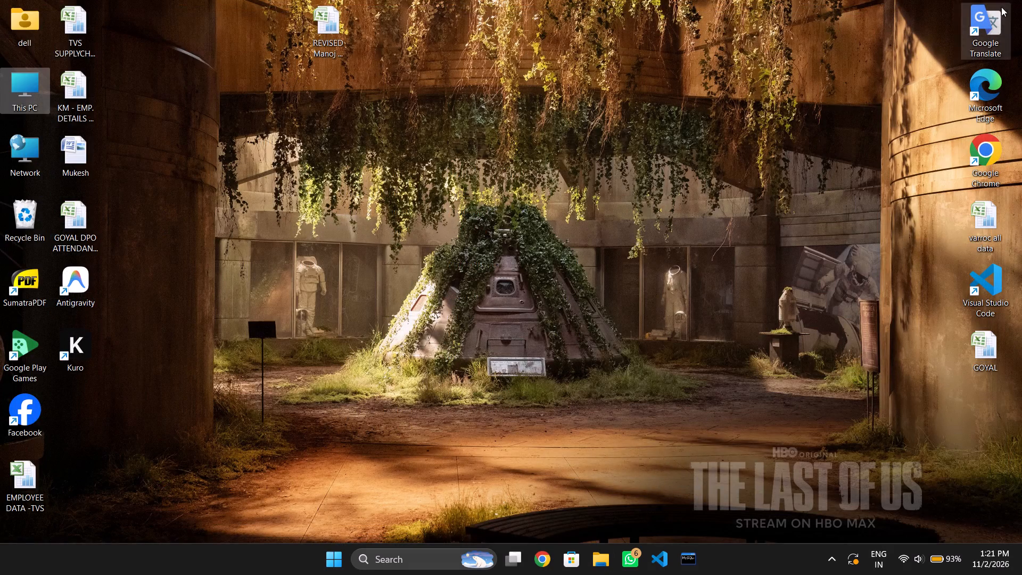
Open the OCTOBER 2026 folder inside ROOTS 2026 in the drive D folder on Local Disk (C:).
{"action": "double_click", "coordinate": [24, 98]}
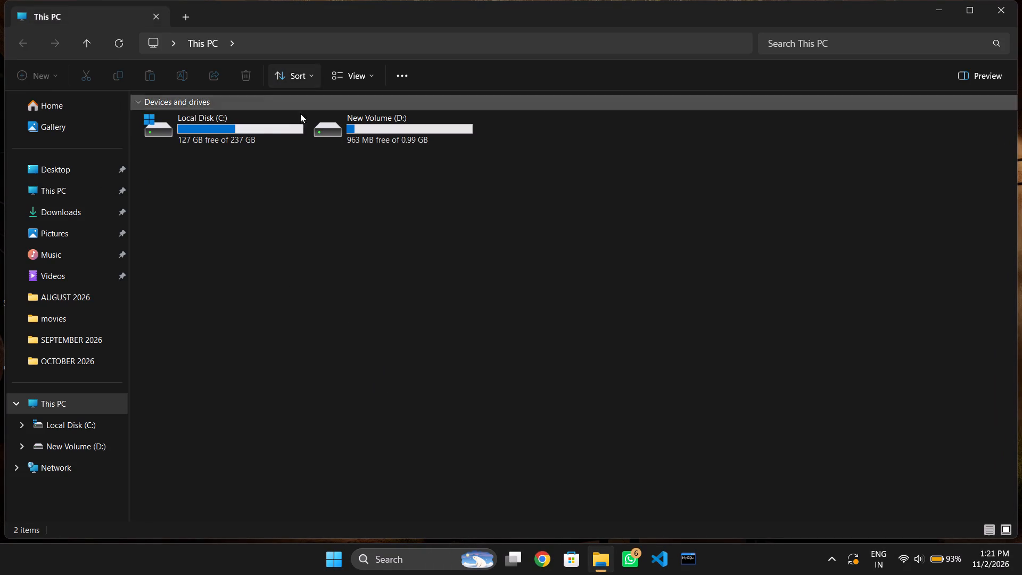
{"action": "left_click", "coordinate": [259, 130]}
{"action": "left_click", "coordinate": [258, 127]}
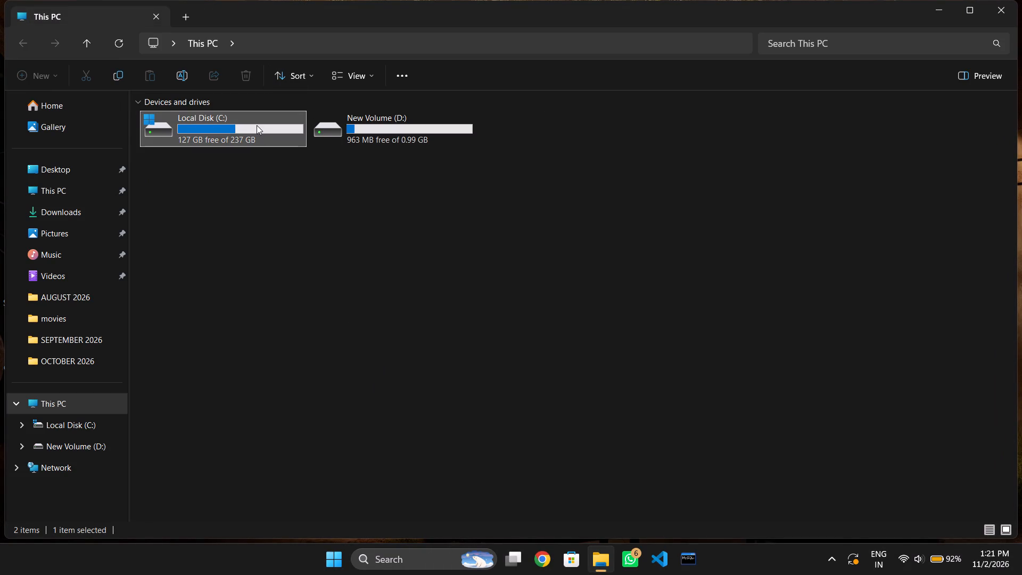
{"action": "double_click", "coordinate": [257, 125]}
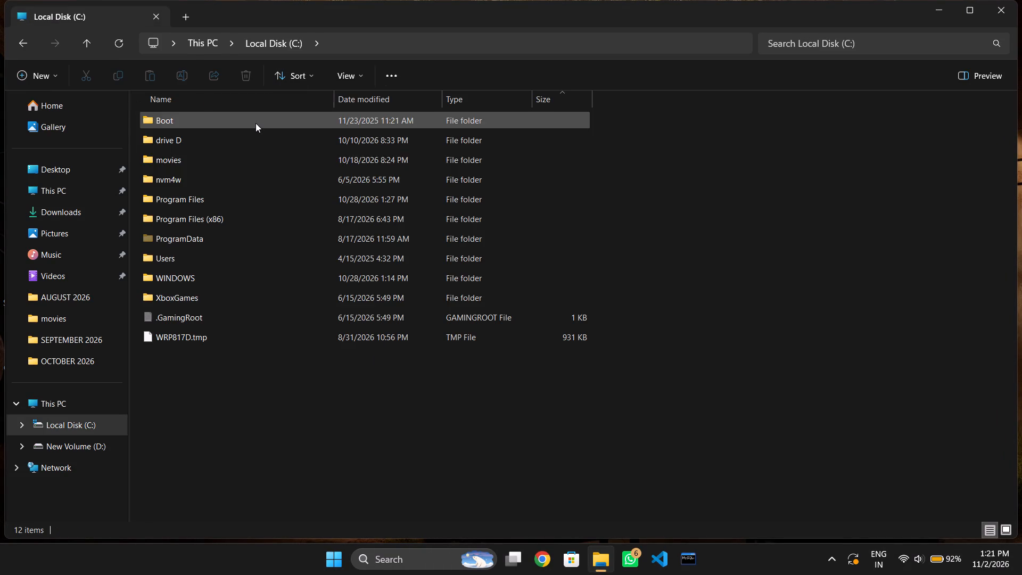
{"action": "left_click", "coordinate": [245, 141]}
{"action": "left_click", "coordinate": [241, 137]}
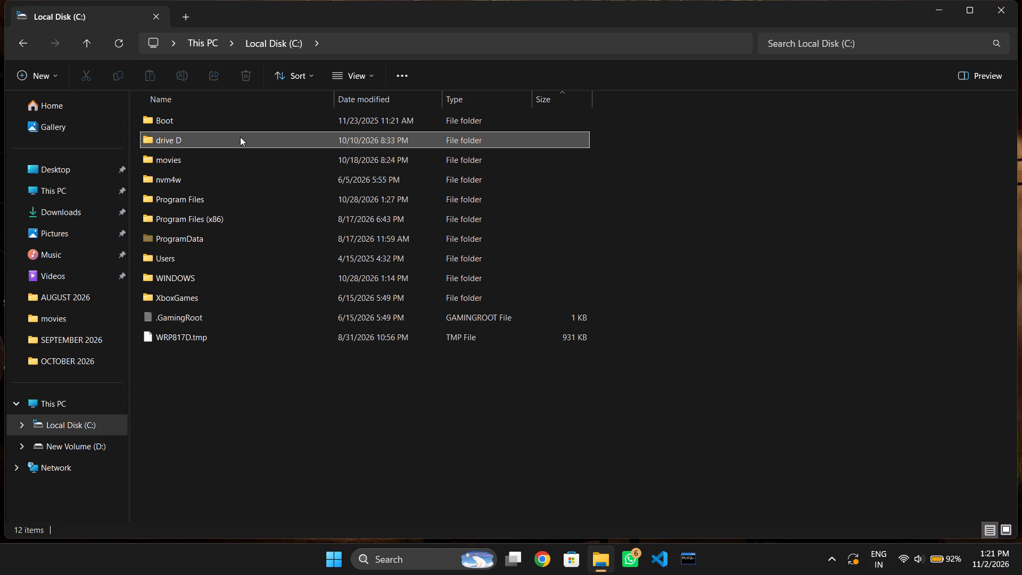
{"action": "left_click", "coordinate": [241, 138]}
{"action": "left_click", "coordinate": [240, 142]}
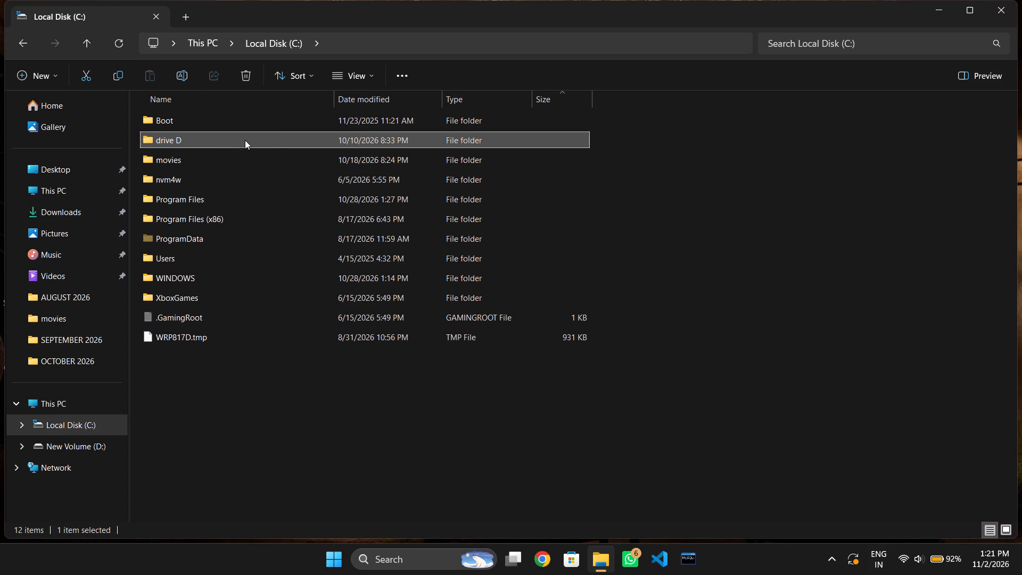
{"action": "double_click", "coordinate": [245, 140]}
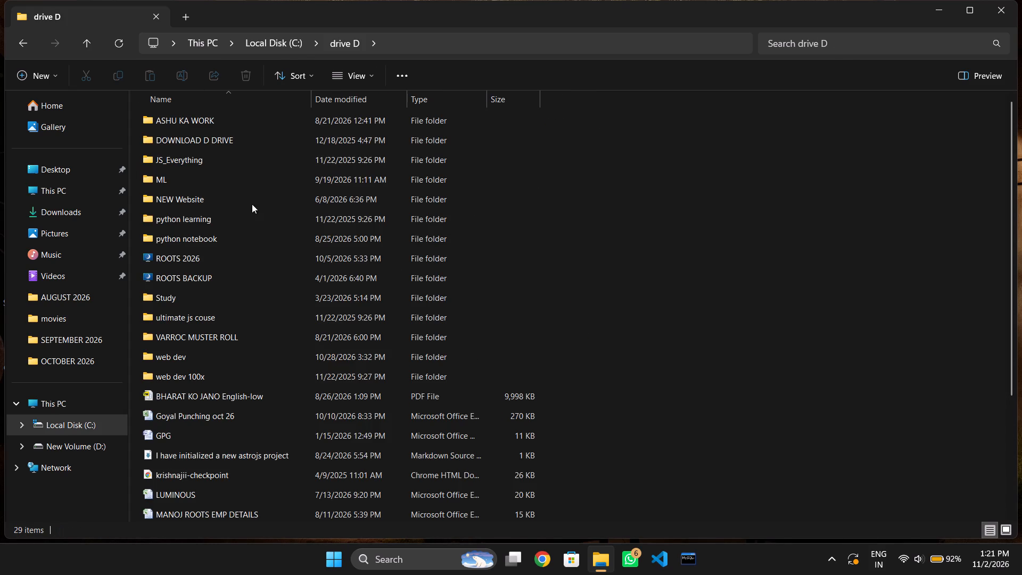
{"action": "double_click", "coordinate": [240, 262]}
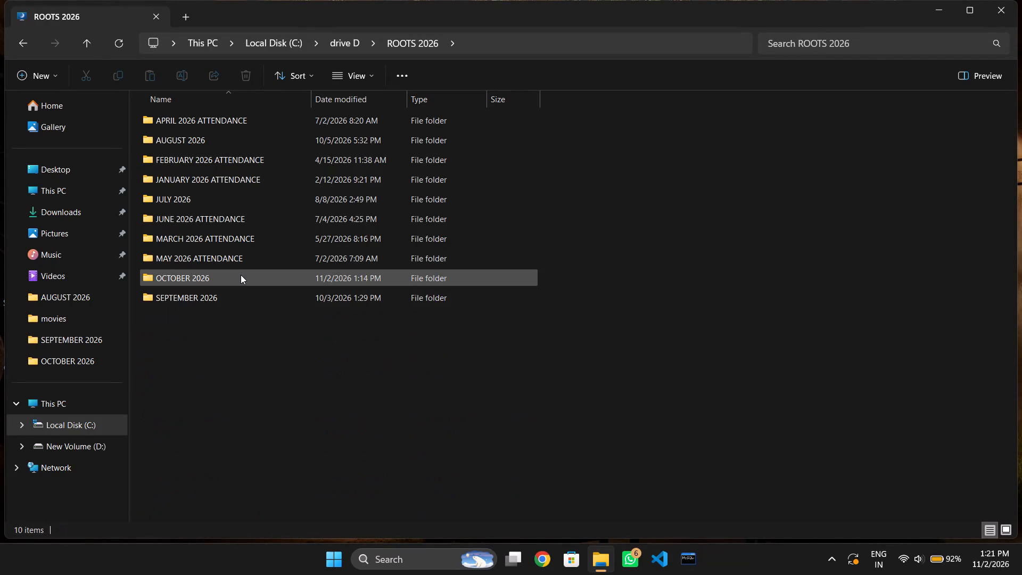
{"action": "left_click", "coordinate": [241, 275]}
{"action": "left_click", "coordinate": [239, 271]}
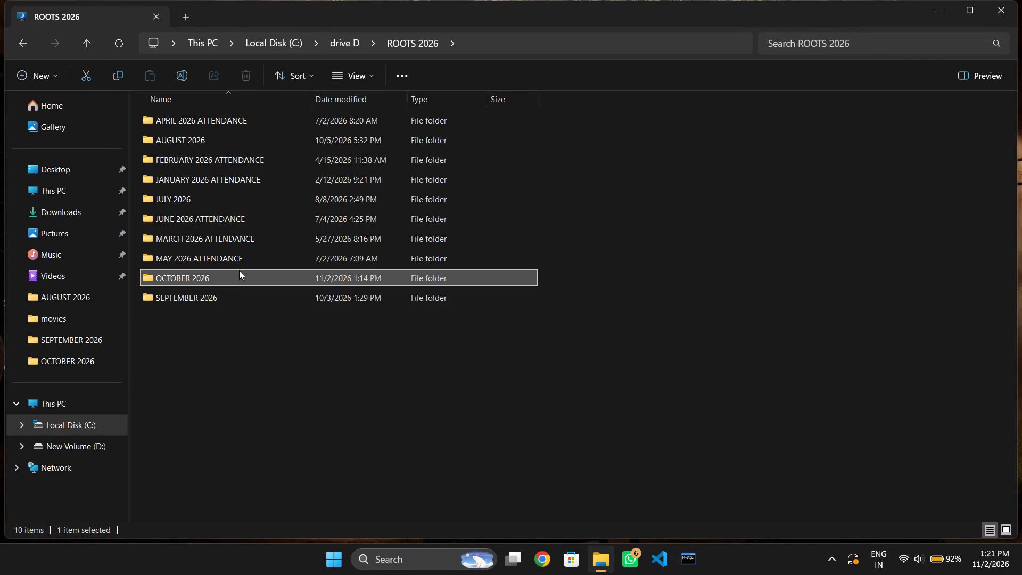
{"action": "double_click", "coordinate": [239, 272]}
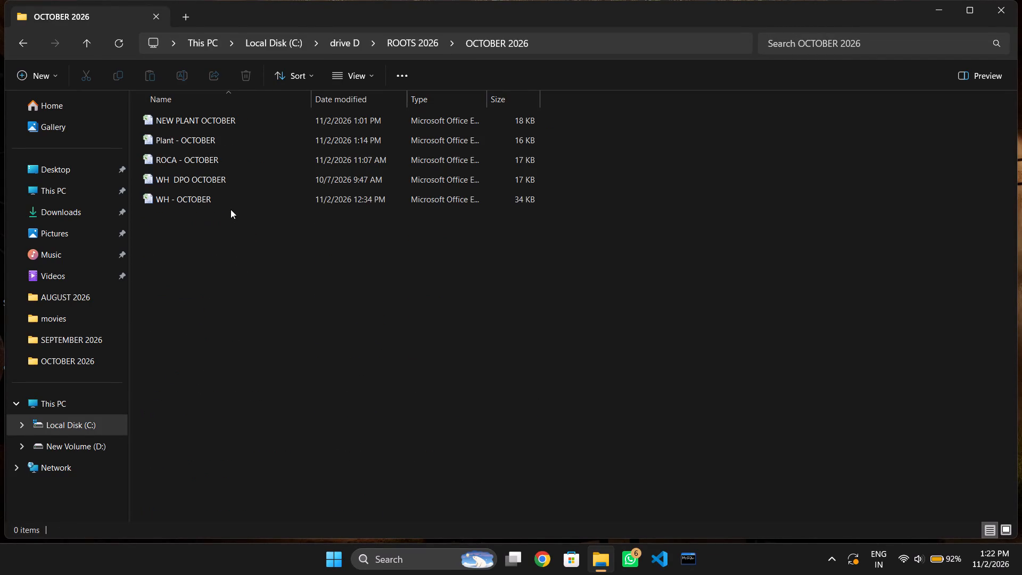
Open the WH DPO OCTOBER workbook.
{"action": "left_click", "coordinate": [228, 182]}
{"action": "left_click", "coordinate": [223, 180]}
{"action": "left_click", "coordinate": [223, 180]}
{"action": "left_click", "coordinate": [224, 180]}
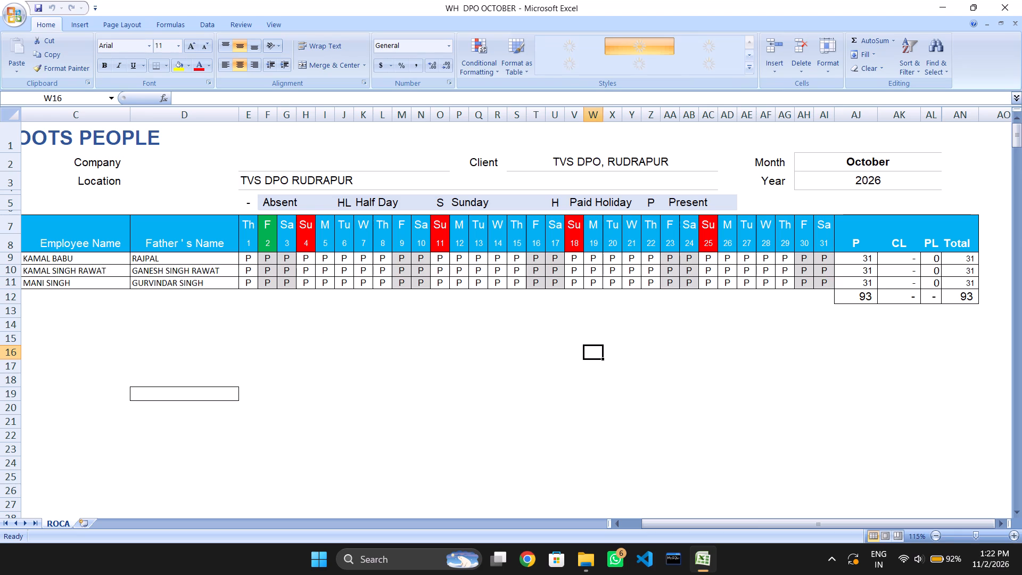
Clear the first listed employee's present marks for October 2 and 8.
{"action": "left_click", "coordinate": [242, 259]}
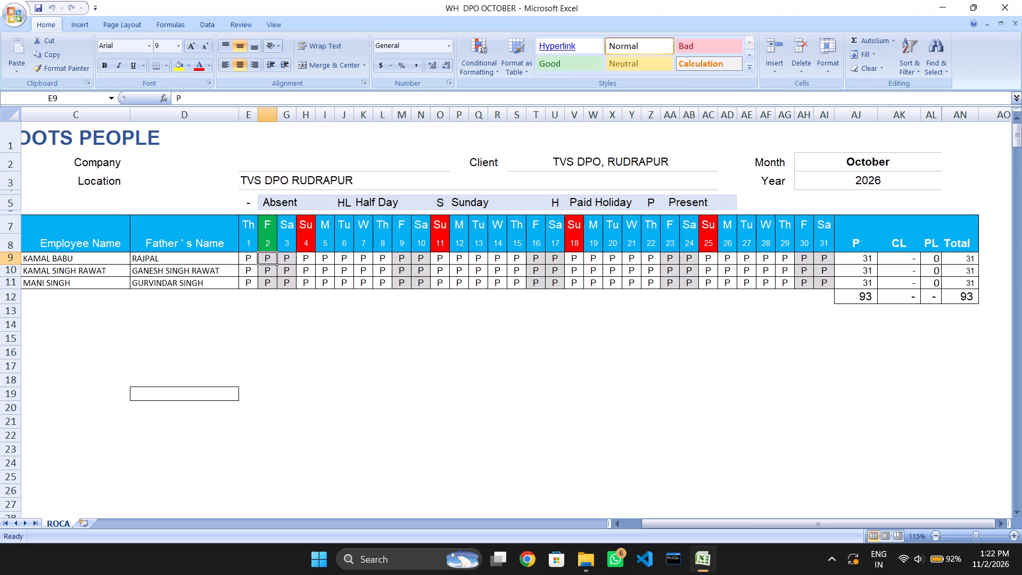
{"action": "key", "text": "BackSpace"}
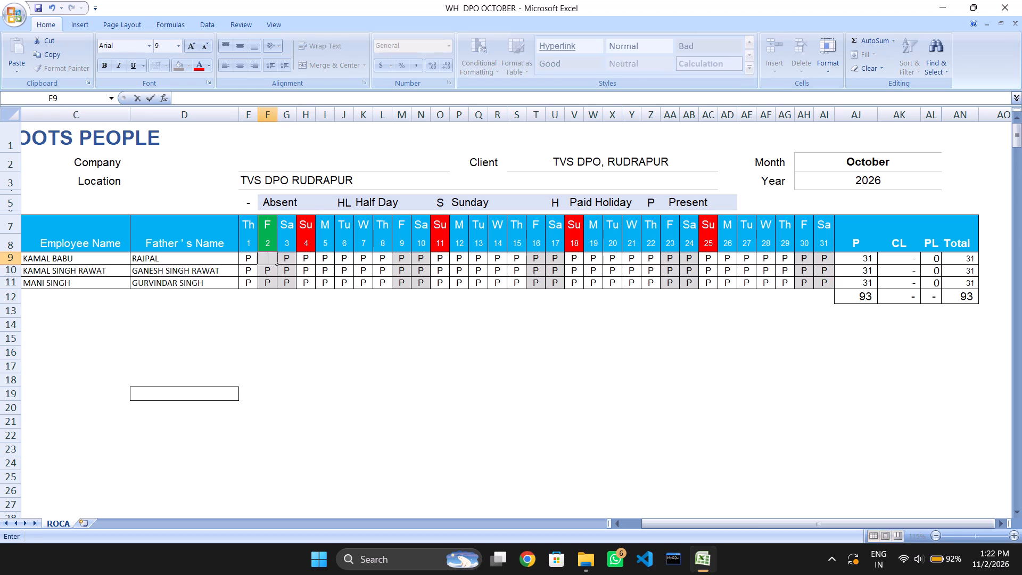
{"action": "key", "text": "Right"}
{"action": "key", "text": "Right"}
{"action": "key", "text": "Right"}
{"action": "key", "text": "Right"}
{"action": "key", "text": "Right"}
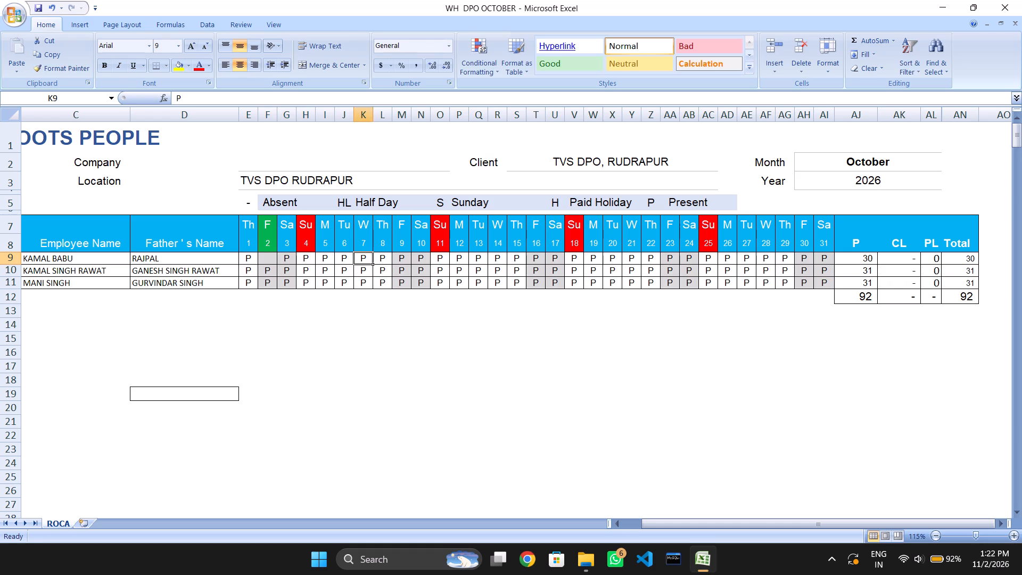
{"action": "key", "text": "Right"}
{"action": "key", "text": "BackSpace"}
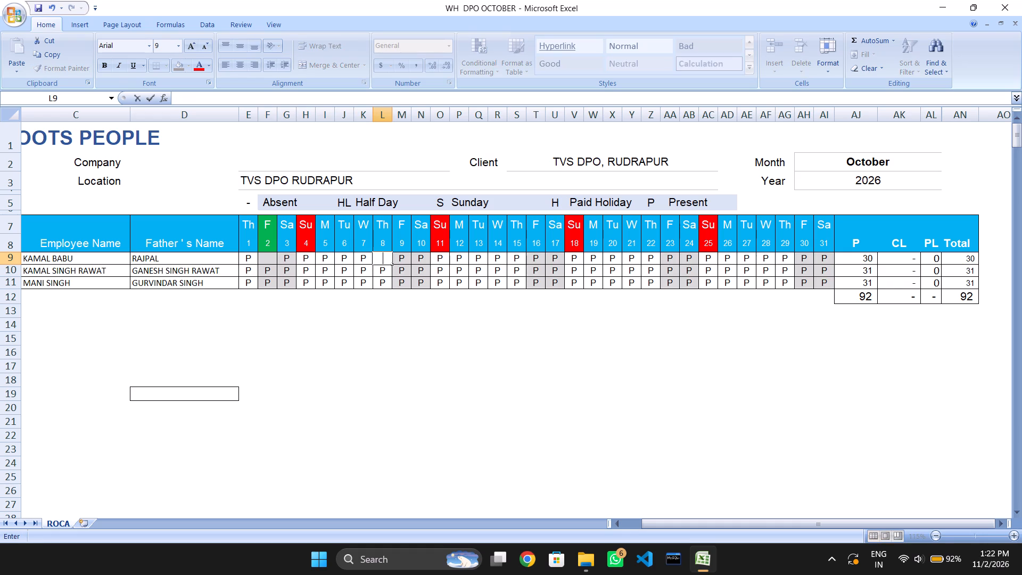
Clear the first listed employee's present marks for October 15 and 16.
{"action": "key", "text": "Right"}
{"action": "key", "text": "Right"}
{"action": "key", "text": "Right"}
{"action": "key", "text": "Right"}
{"action": "key", "text": "Right"}
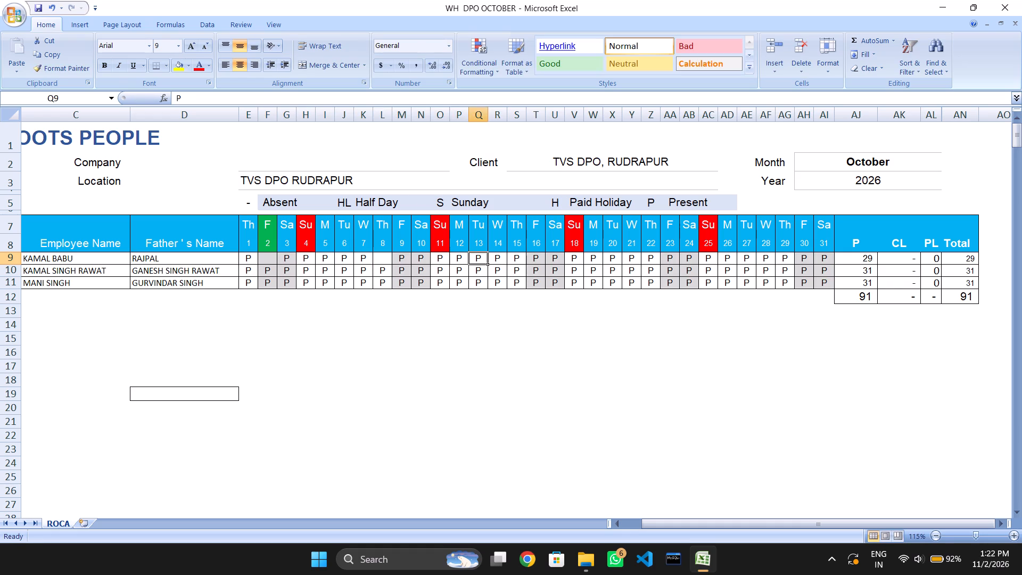
{"action": "key", "text": "Right"}
{"action": "key", "text": "Right"}
{"action": "key", "text": "BackSpace"}
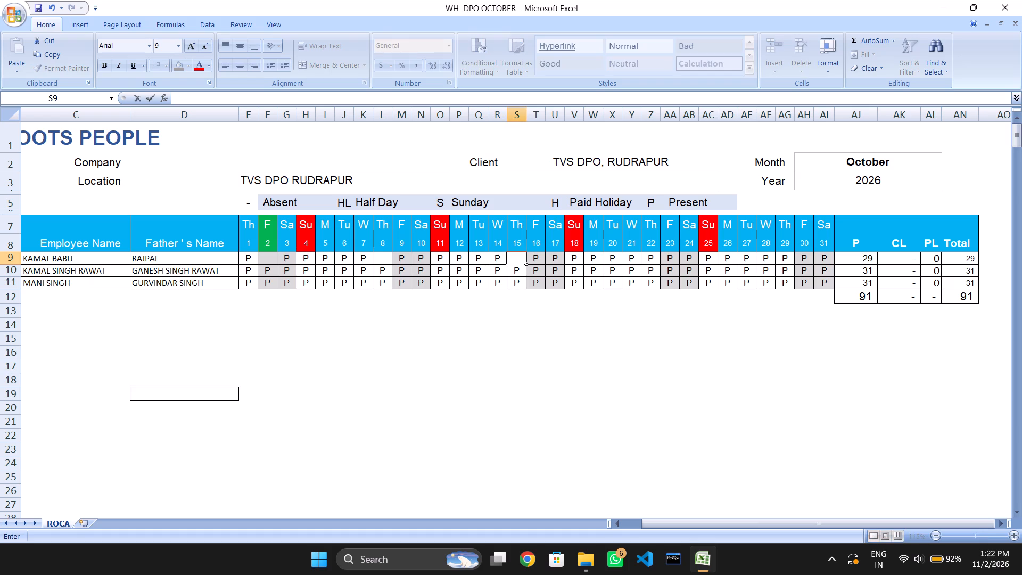
{"action": "key", "text": "Right"}
{"action": "key", "text": "BackSpace"}
Clear the first listed employee's present mark for October 23.
{"action": "key", "text": "Right"}
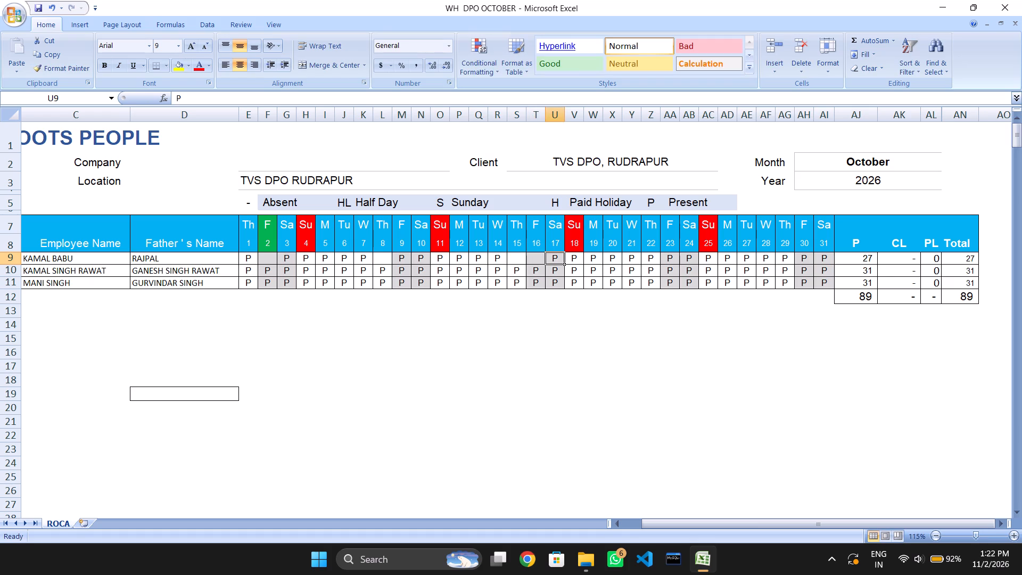
{"action": "key", "text": "Right"}
{"action": "key", "text": "Right"}
{"action": "key", "text": "Right"}
{"action": "key", "text": "Right"}
{"action": "key", "text": "Right"}
{"action": "key", "text": "Right"}
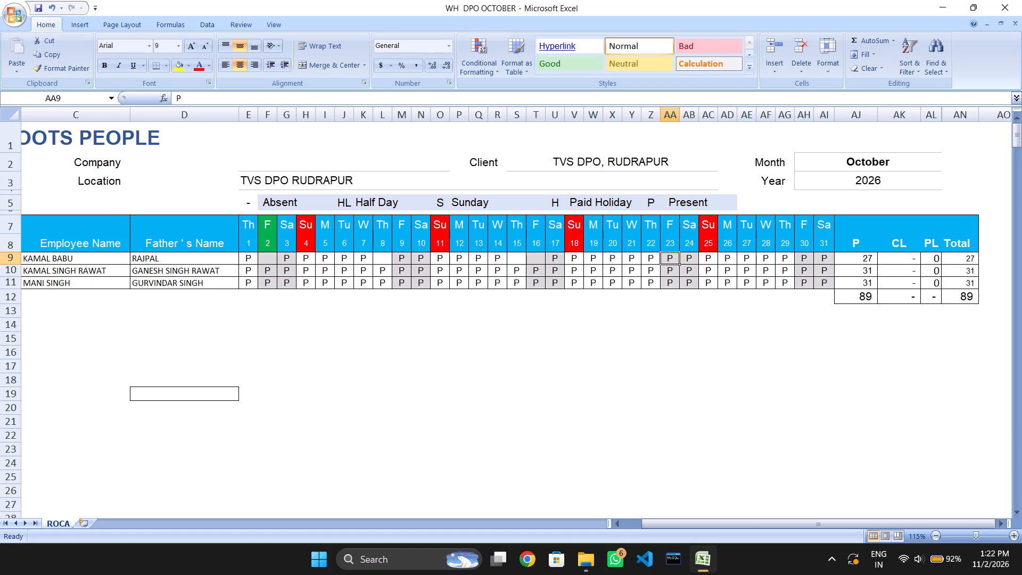
{"action": "key", "text": "BackSpace"}
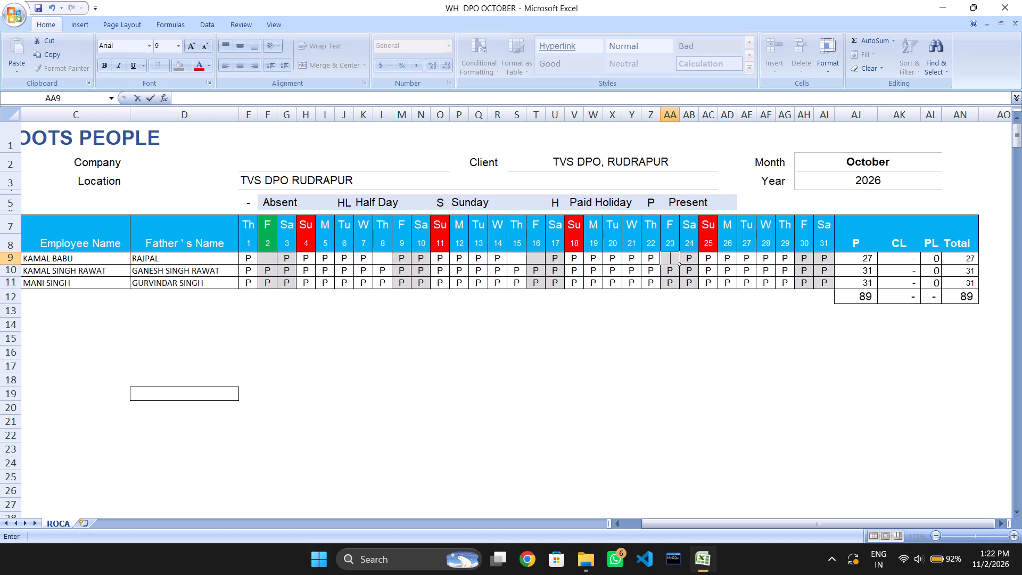
Clear the first listed employee's present marks for October 30 and 31.
{"action": "key", "text": "Right"}
{"action": "key", "text": "Right"}
{"action": "key", "text": "Right"}
{"action": "key", "text": "Right"}
{"action": "key", "text": "Right"}
{"action": "key", "text": "Right"}
{"action": "key", "text": "Right"}
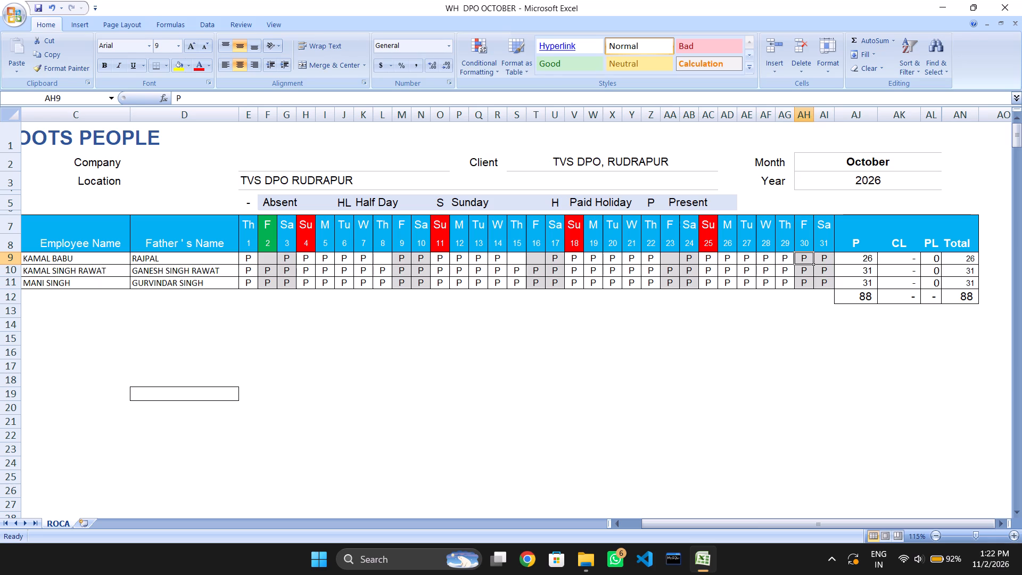
{"action": "key", "text": "BackSpace"}
{"action": "key", "text": "Right"}
{"action": "key", "text": "BackSpace"}
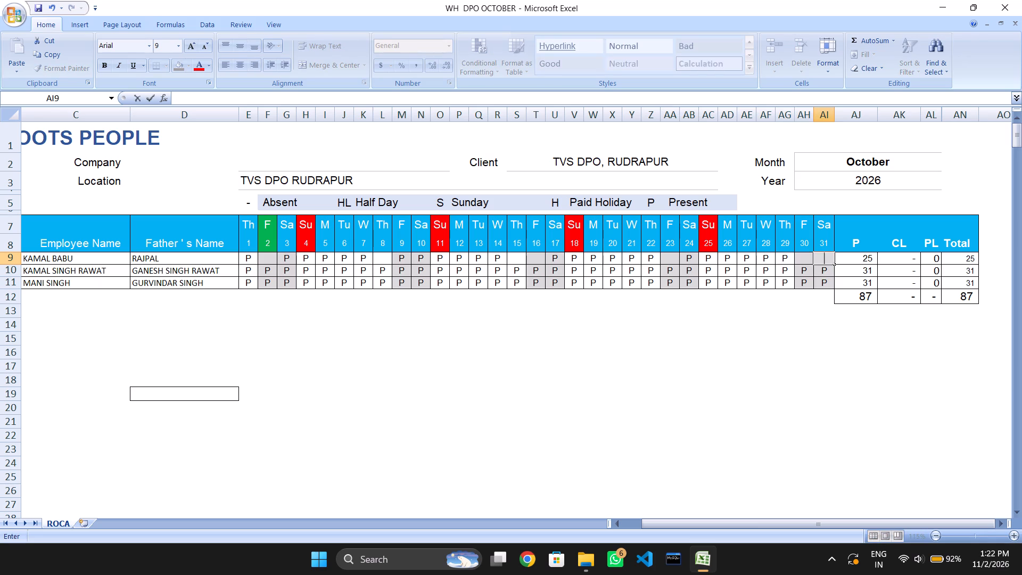
Clear the second listed employee's present marks for October 7 and 12.
{"action": "left_click", "coordinate": [252, 268]}
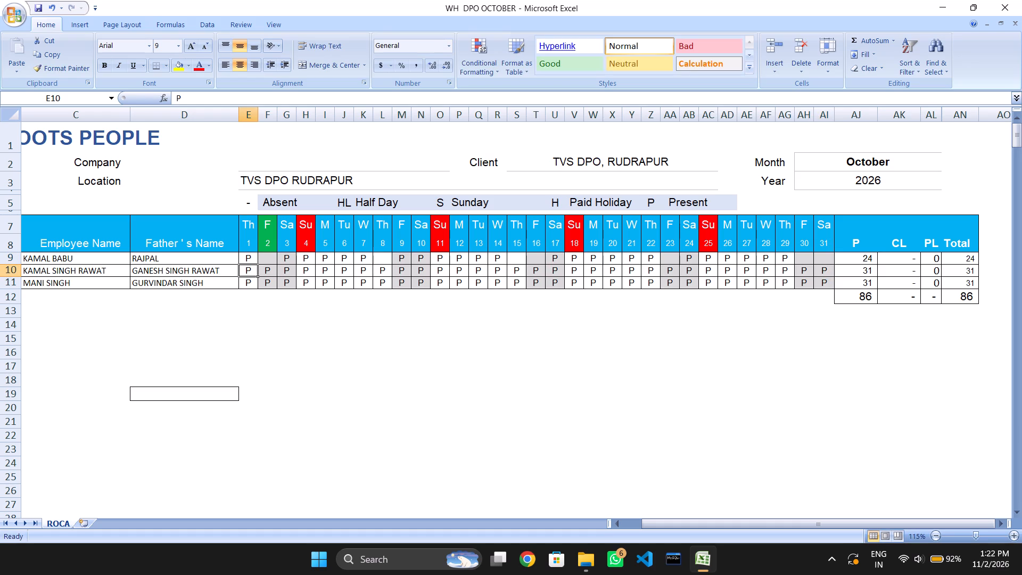
{"action": "key", "text": "Right"}
{"action": "key", "text": "Right"}
{"action": "key", "text": "Right"}
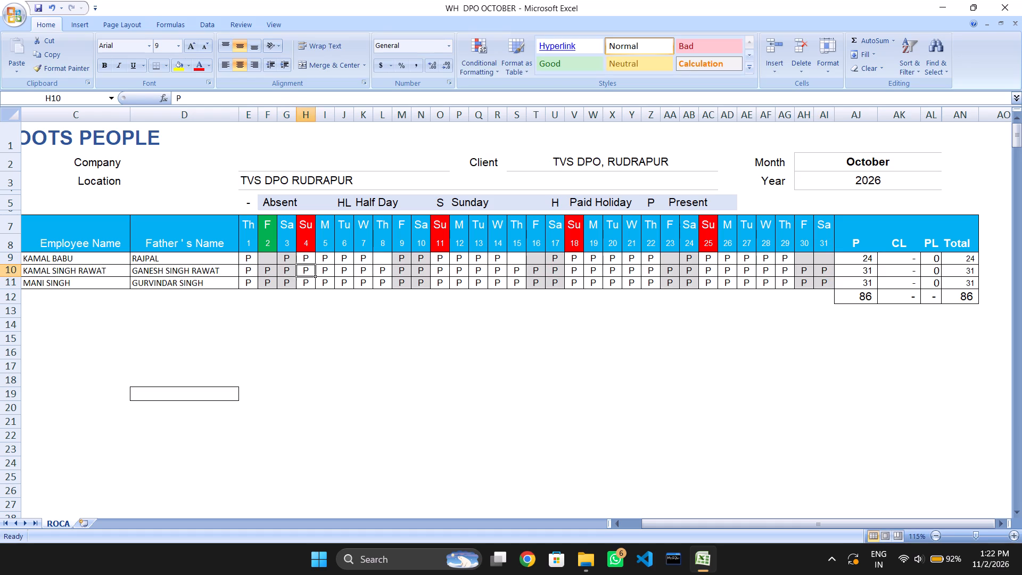
{"action": "key", "text": "Right"}
{"action": "key", "text": "Right"}
{"action": "key", "text": "Right"}
{"action": "key", "text": "BackSpace"}
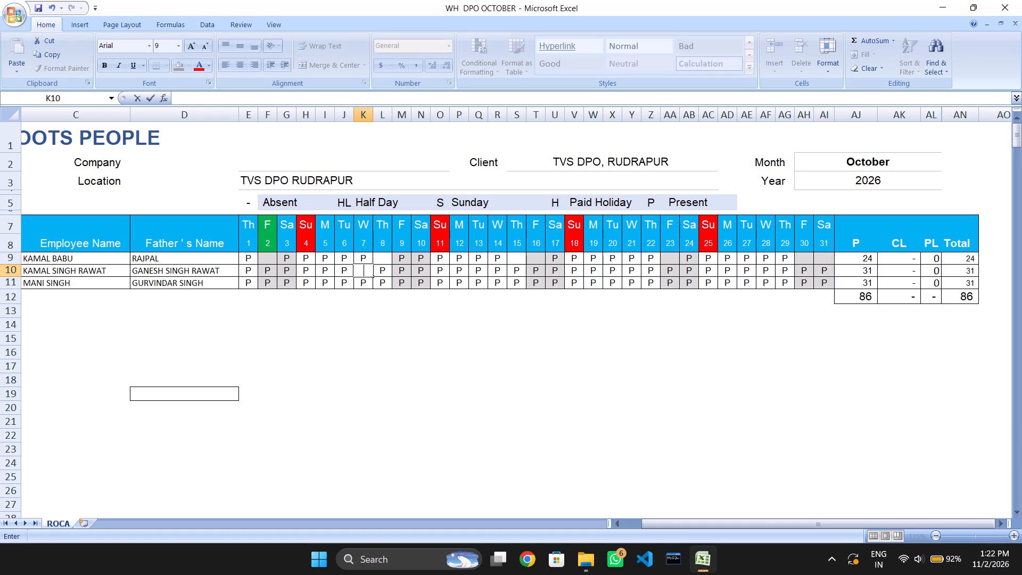
{"action": "key", "text": "Right"}
{"action": "key", "text": "Right"}
{"action": "key", "text": "Right"}
{"action": "key", "text": "Right"}
{"action": "key", "text": "Right"}
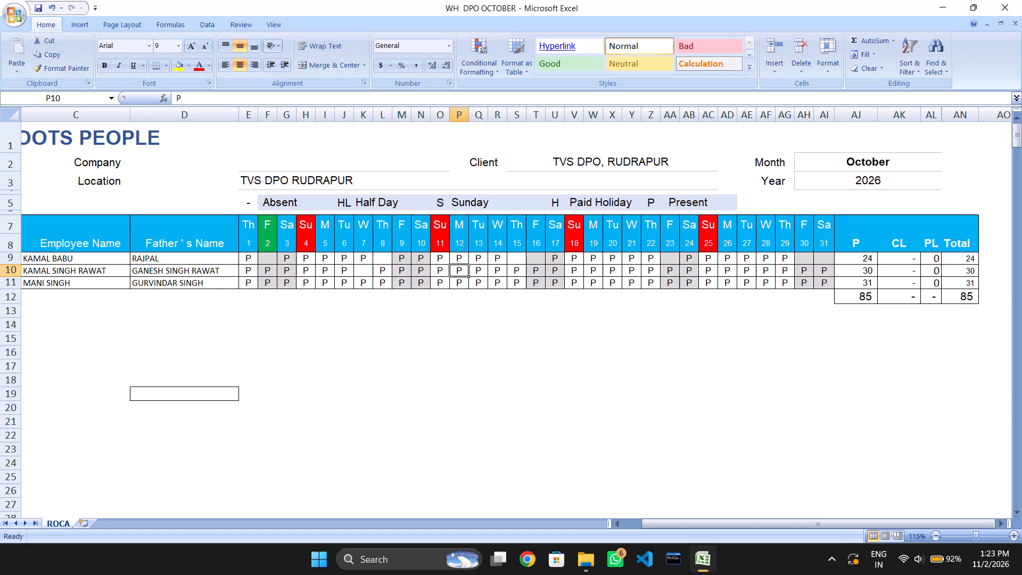
{"action": "key", "text": "BackSpace"}
Clear the second listed employee's present marks for October 14 and 20.
{"action": "key", "text": "Right"}
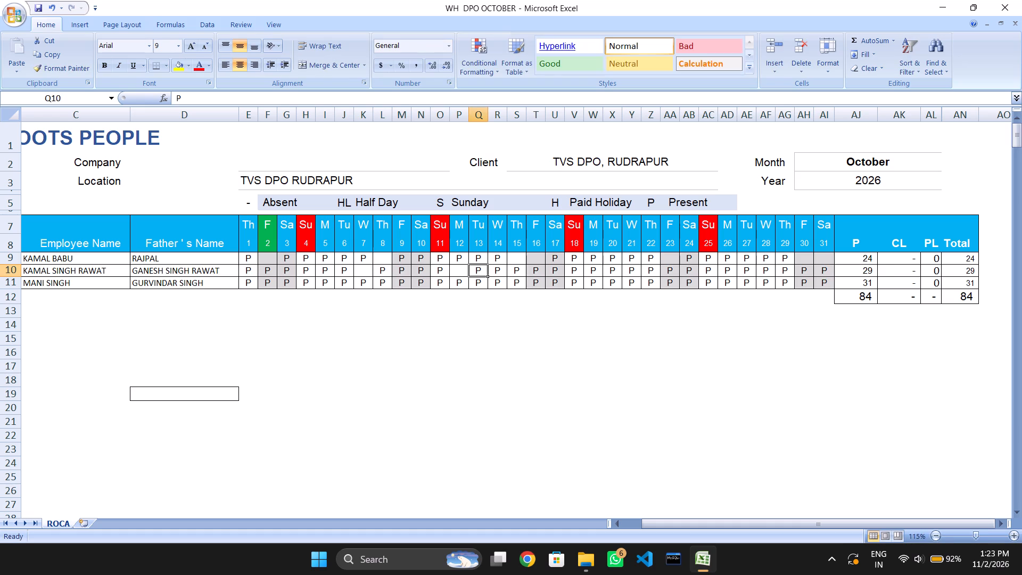
{"action": "key", "text": "Right"}
{"action": "key", "text": "Right"}
{"action": "key", "text": "Right"}
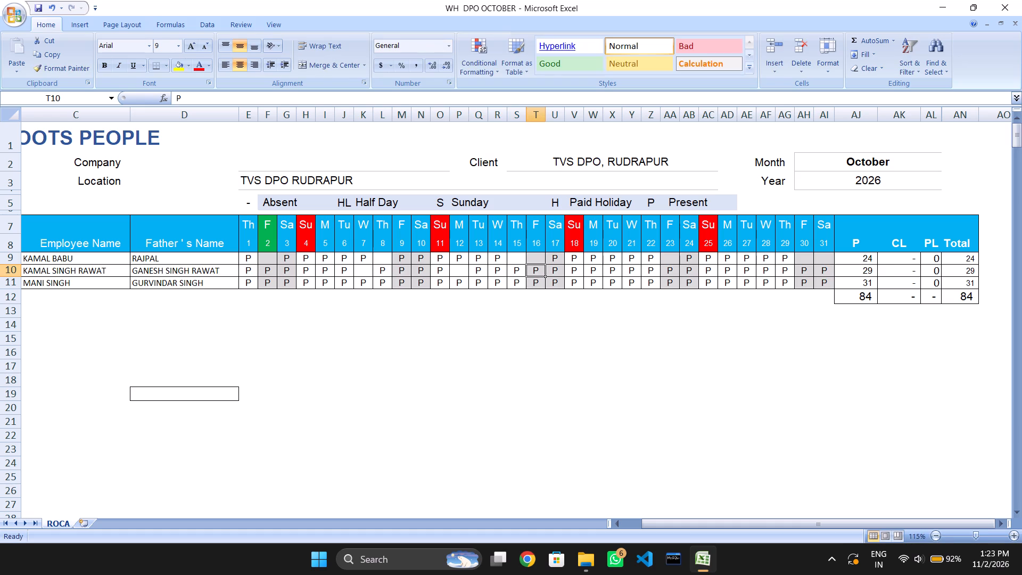
{"action": "key", "text": "Left"}
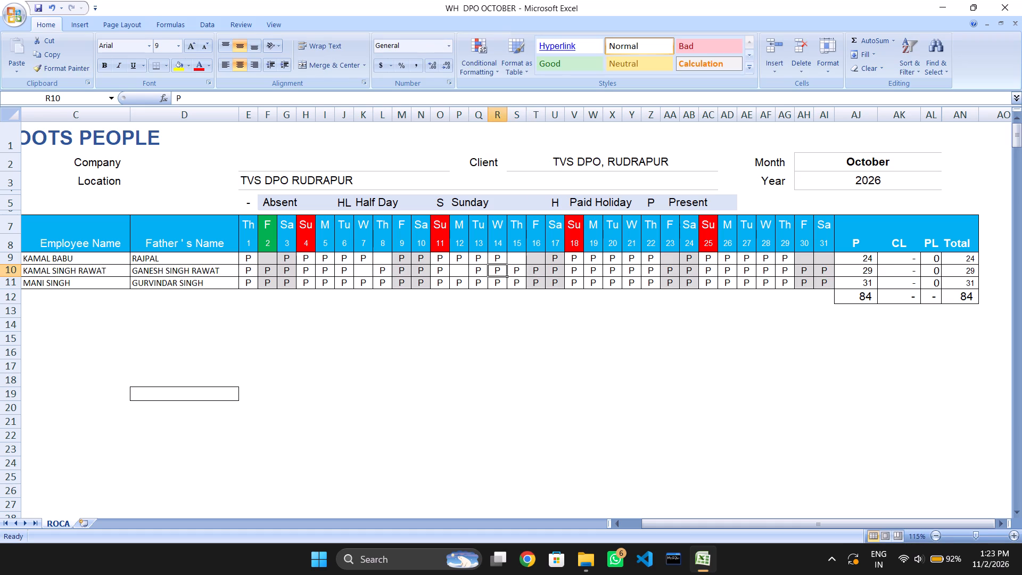
{"action": "key", "text": "BackSpace"}
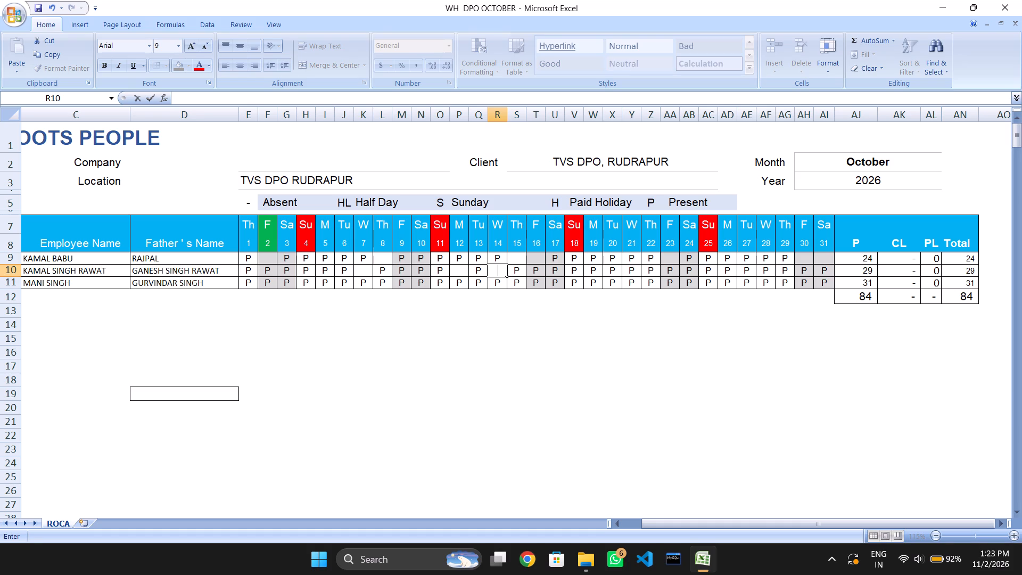
{"action": "key", "text": "Right"}
{"action": "key", "text": "Right"}
{"action": "key", "text": "Right"}
{"action": "key", "text": "Right"}
{"action": "key", "text": "Right"}
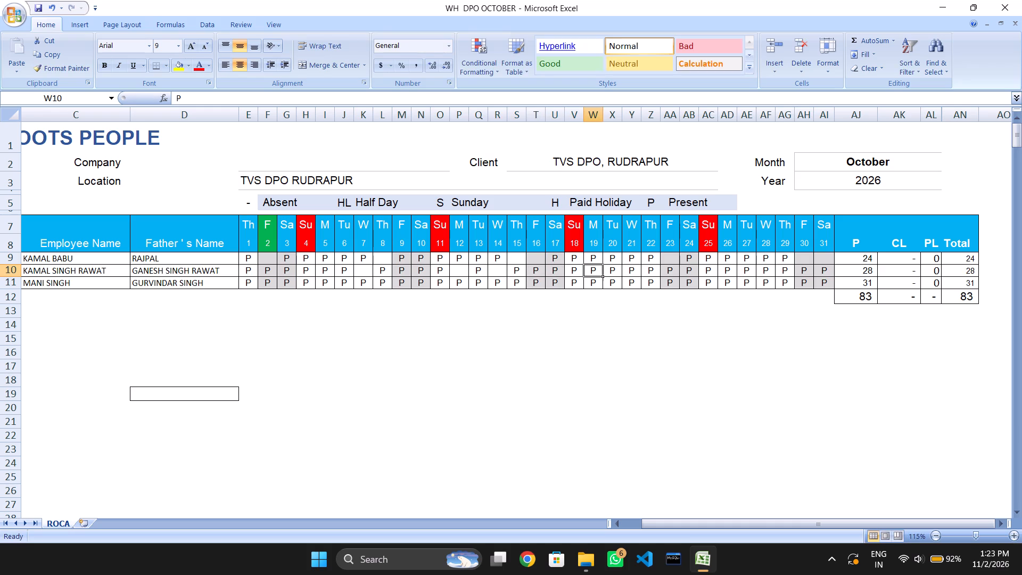
{"action": "key", "text": "Right"}
{"action": "key", "text": "BackSpace"}
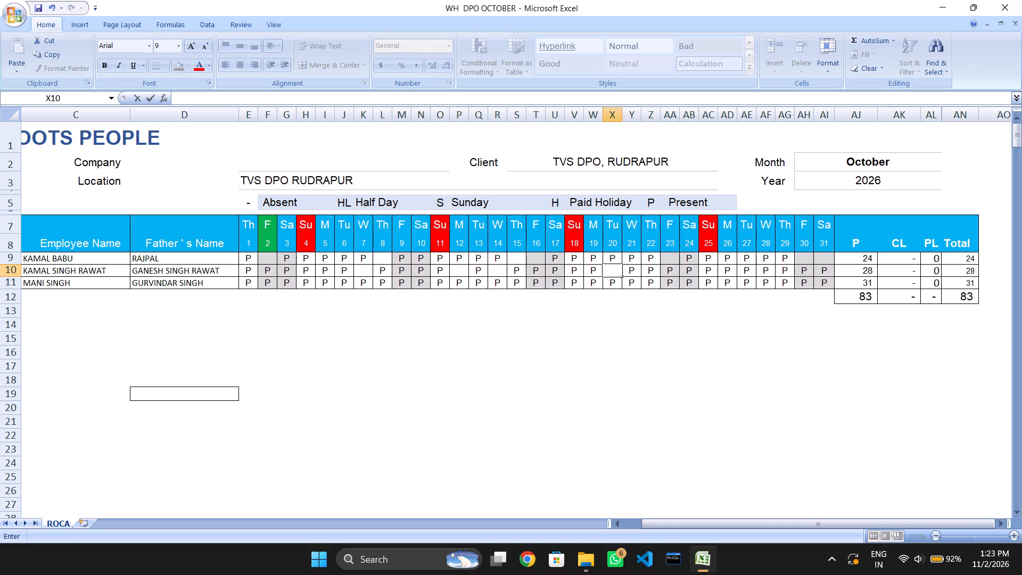
Clear the second listed employee's present mark for October 28.
{"action": "key", "text": "Right"}
{"action": "key", "text": "Right"}
{"action": "key", "text": "Right"}
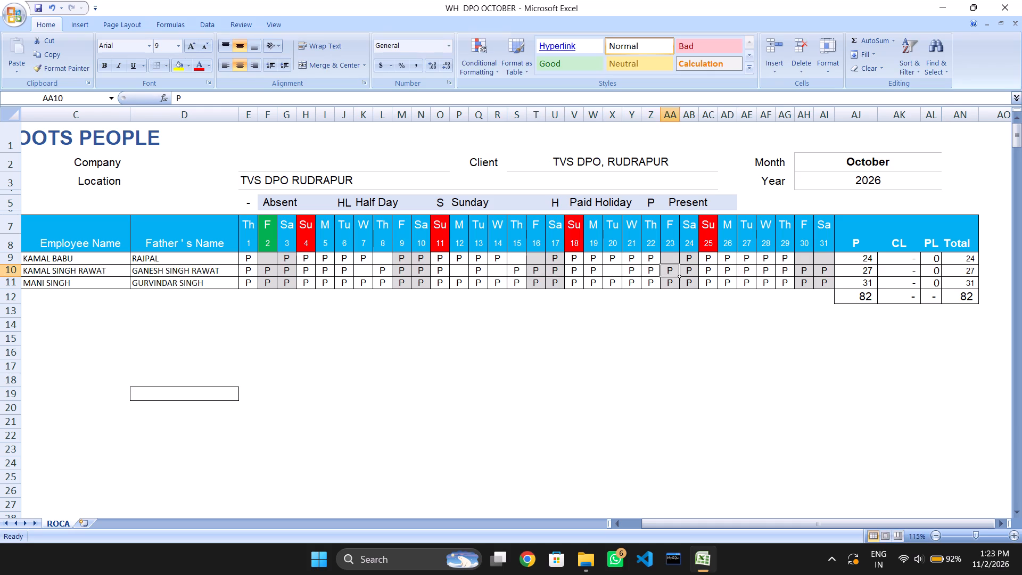
{"action": "key", "text": "Right"}
{"action": "key", "text": "Right"}
{"action": "key", "text": "Right"}
{"action": "key", "text": "Right"}
{"action": "key", "text": "Right"}
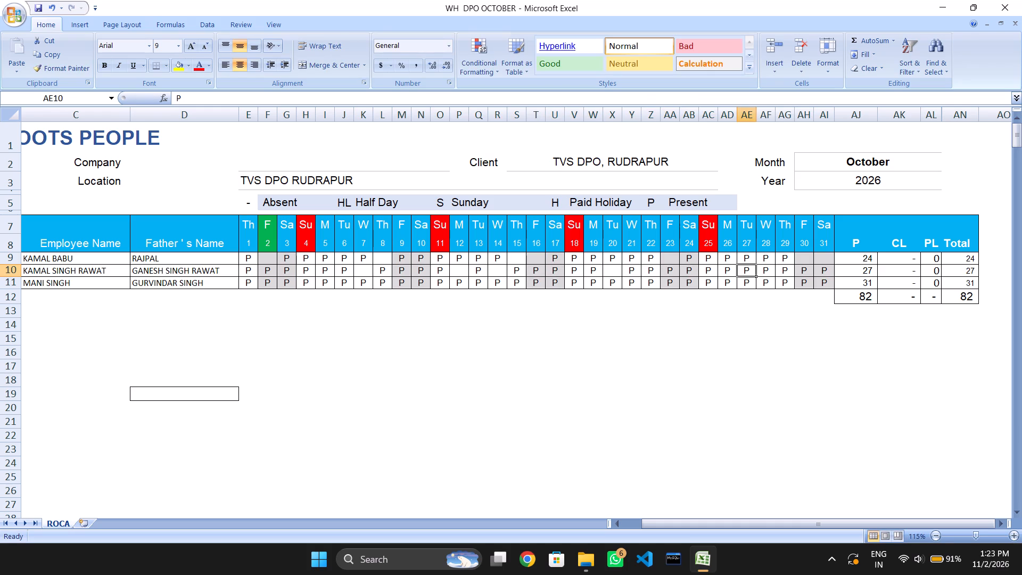
{"action": "key", "text": "BackSpace"}
Clear the second listed employee's present mark for October 31.
{"action": "key", "text": "Right"}
{"action": "key", "text": "Right"}
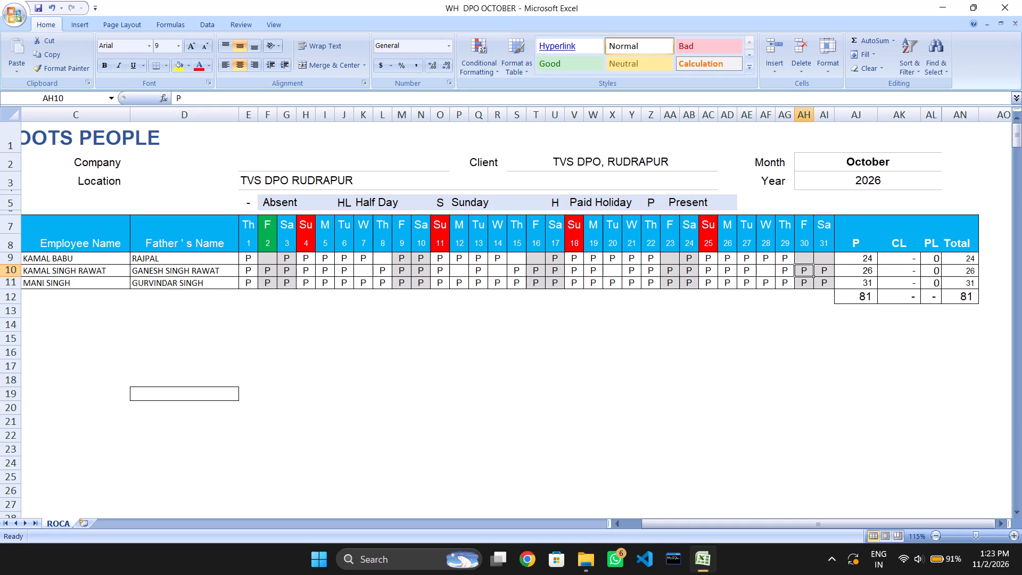
{"action": "key", "text": "Right"}
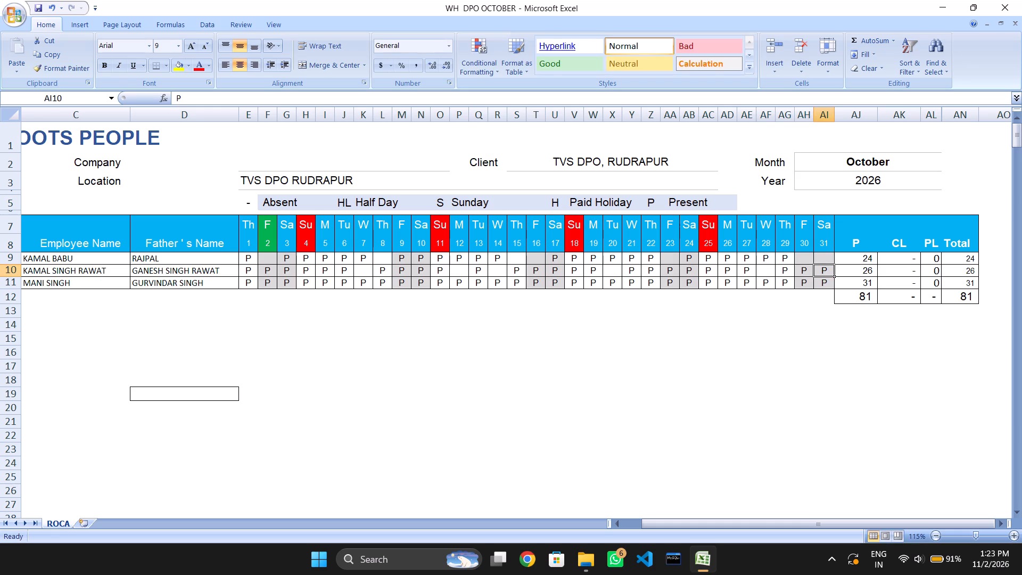
{"action": "key", "text": "BackSpace"}
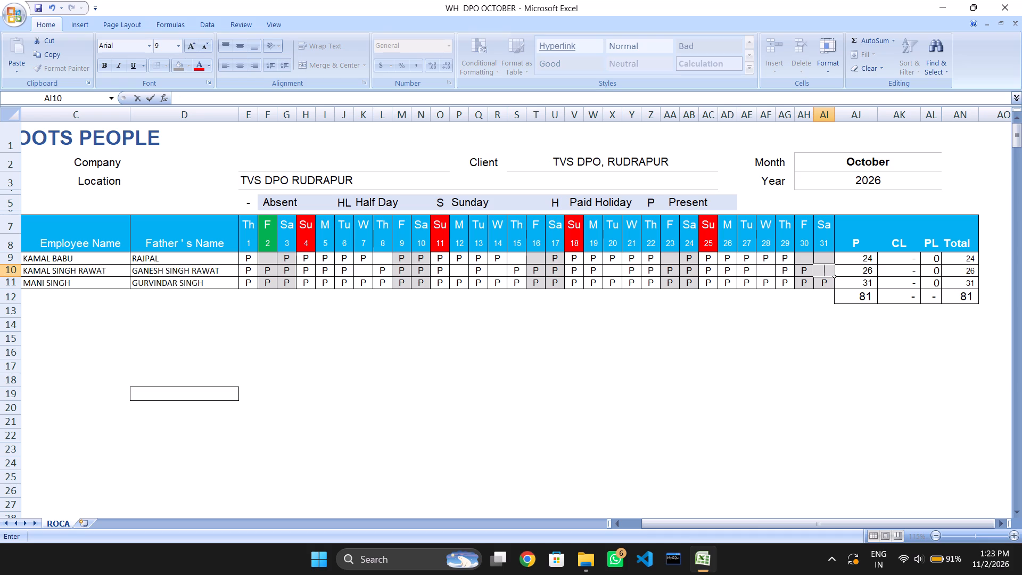
Clear the third listed employee's present marks for October 3 and 10.
{"action": "left_click", "coordinate": [246, 277]}
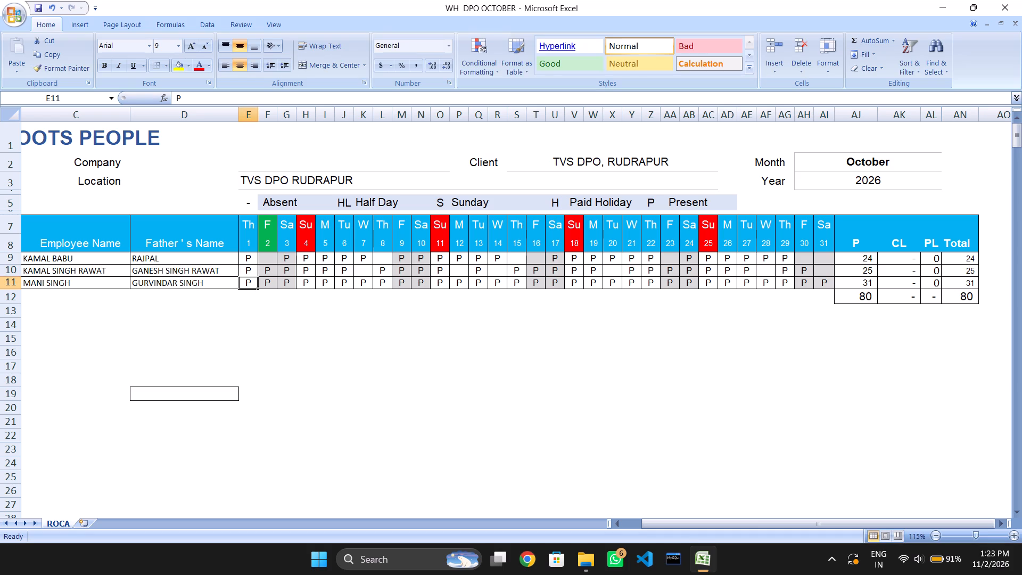
{"action": "key", "text": "Right"}
{"action": "key", "text": "Right"}
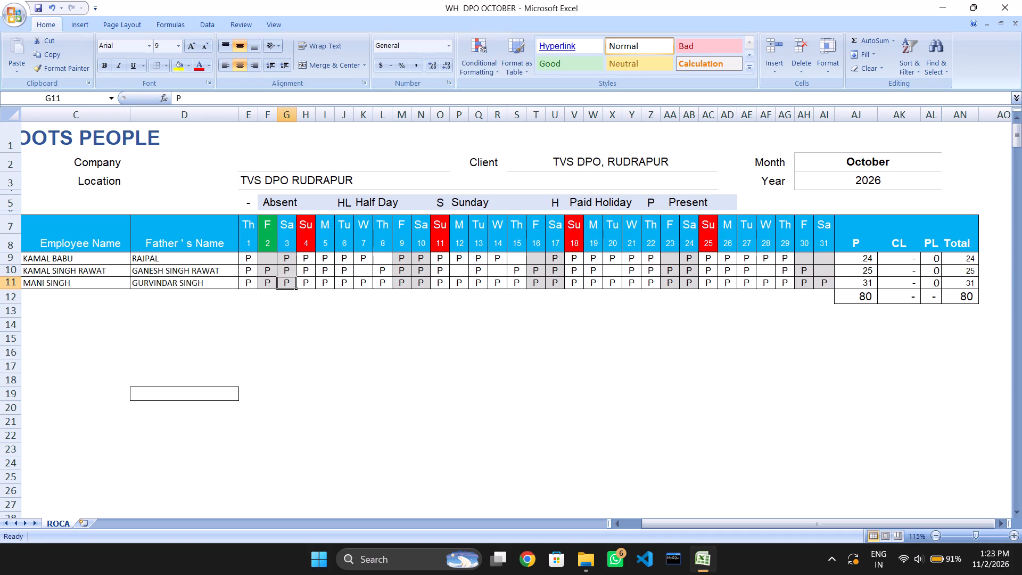
{"action": "key", "text": "BackSpace"}
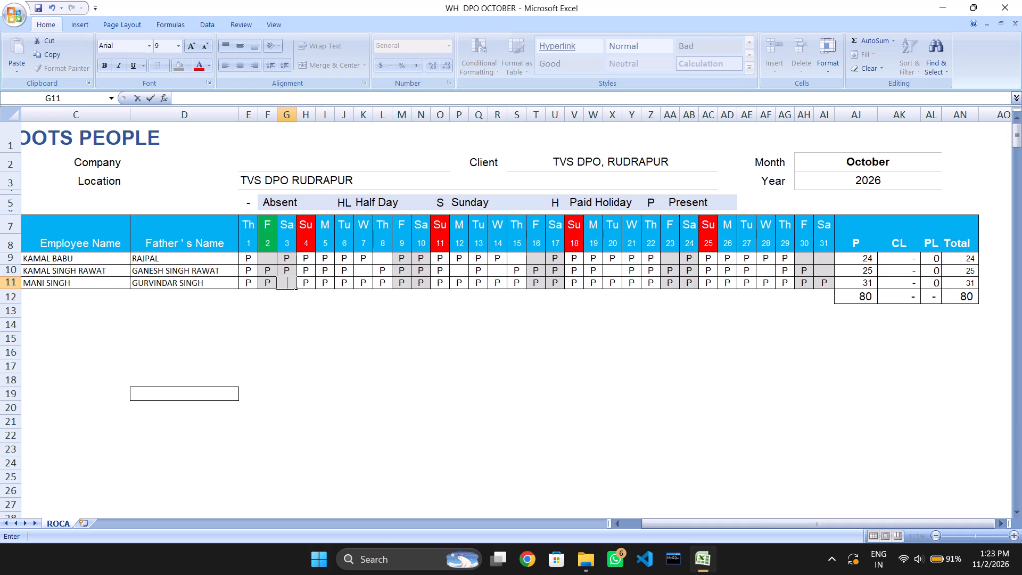
{"action": "key", "text": "Right"}
{"action": "key", "text": "Right"}
{"action": "key", "text": "Right"}
{"action": "key", "text": "Right"}
{"action": "key", "text": "Right"}
{"action": "key", "text": "Right"}
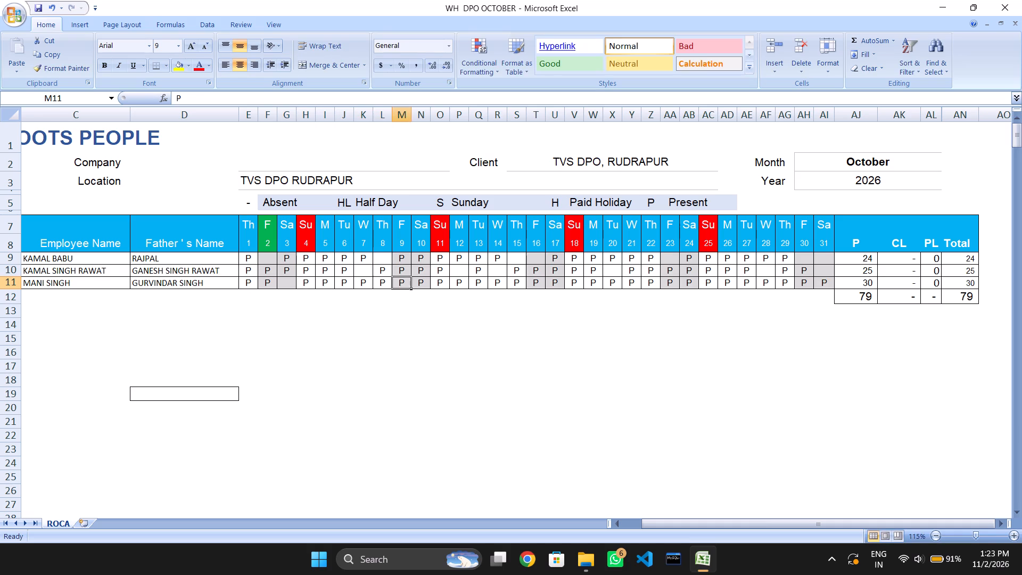
{"action": "key", "text": "Right"}
{"action": "key", "text": "BackSpace"}
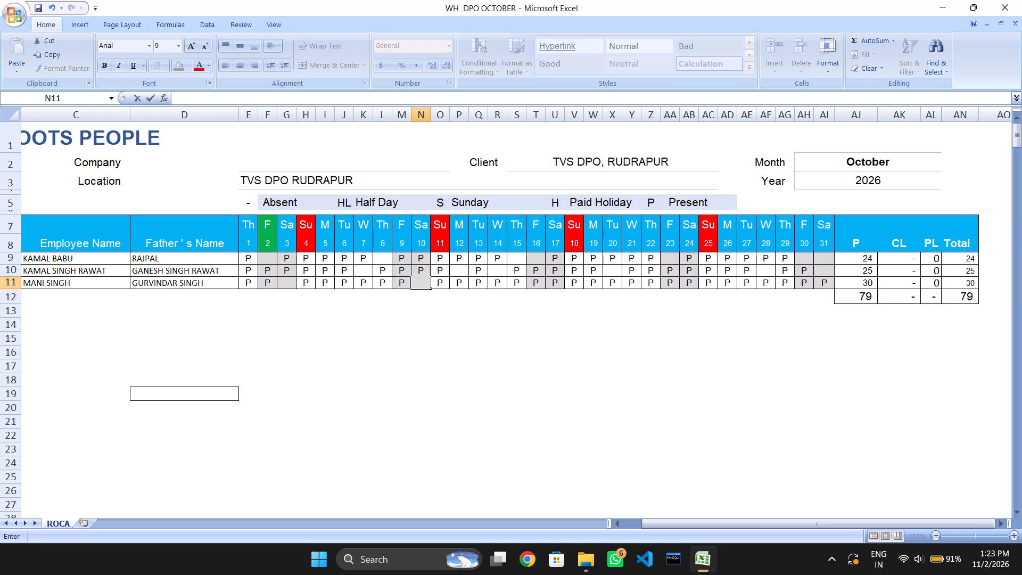
Clear the third listed employee's present marks for October 17 and 24.
{"action": "key", "text": "Right"}
{"action": "key", "text": "Right"}
{"action": "key", "text": "Right"}
{"action": "key", "text": "Right"}
{"action": "key", "text": "Right"}
{"action": "key", "text": "Right"}
{"action": "key", "text": "Right"}
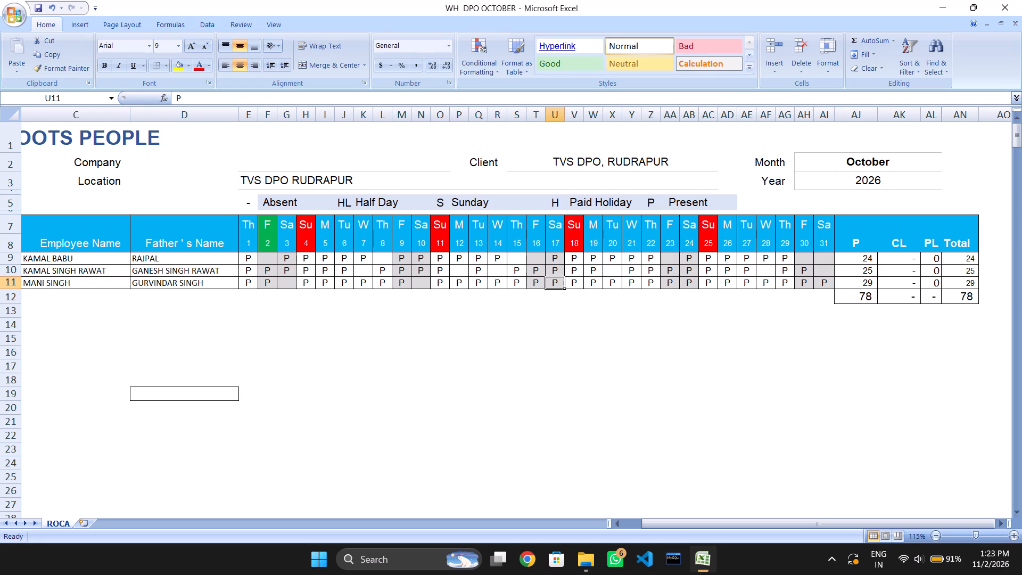
{"action": "key", "text": "BackSpace"}
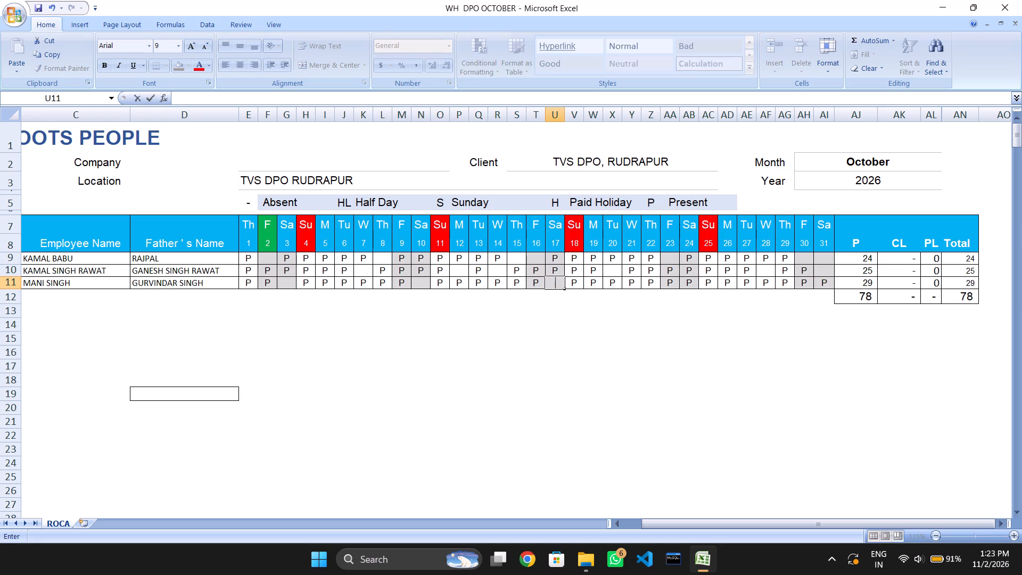
{"action": "key", "text": "Right"}
{"action": "key", "text": "Right"}
{"action": "key", "text": "Right"}
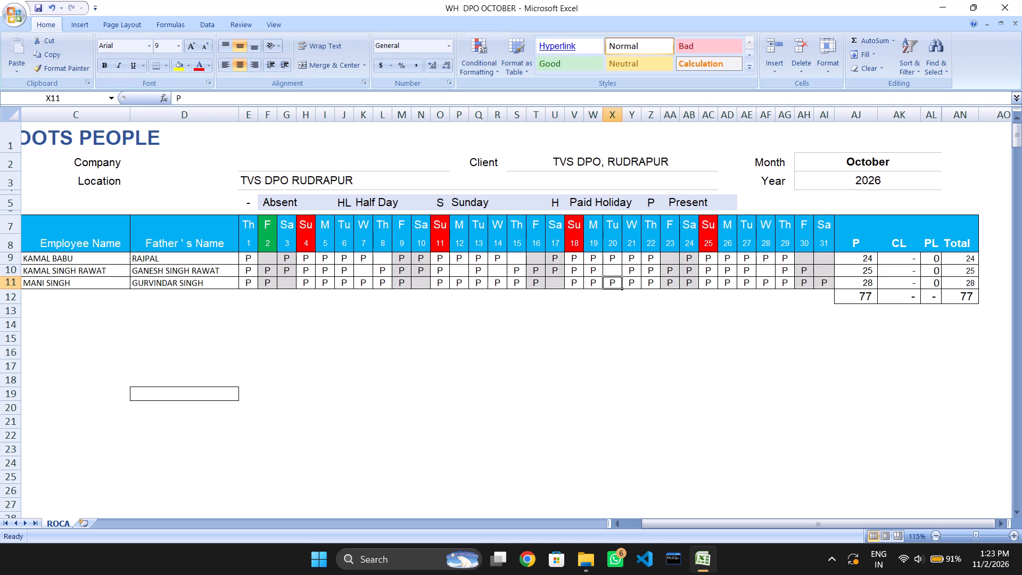
{"action": "key", "text": "Right"}
{"action": "key", "text": "Right"}
{"action": "key", "text": "Right"}
{"action": "key", "text": "Right"}
{"action": "key", "text": "BackSpace"}
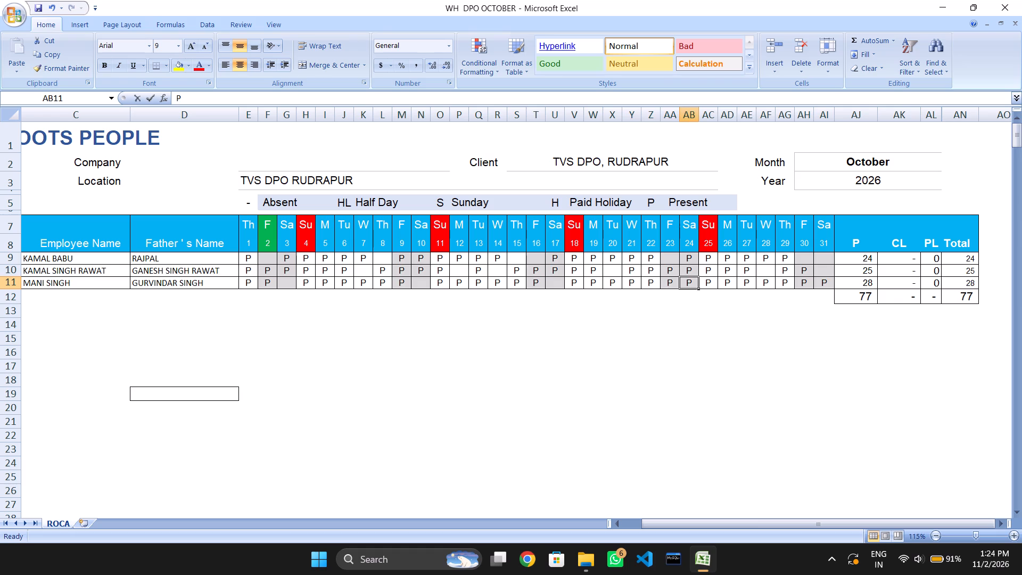
Clear the third listed employee's present marks for October 30 and 31.
{"action": "key", "text": "Right"}
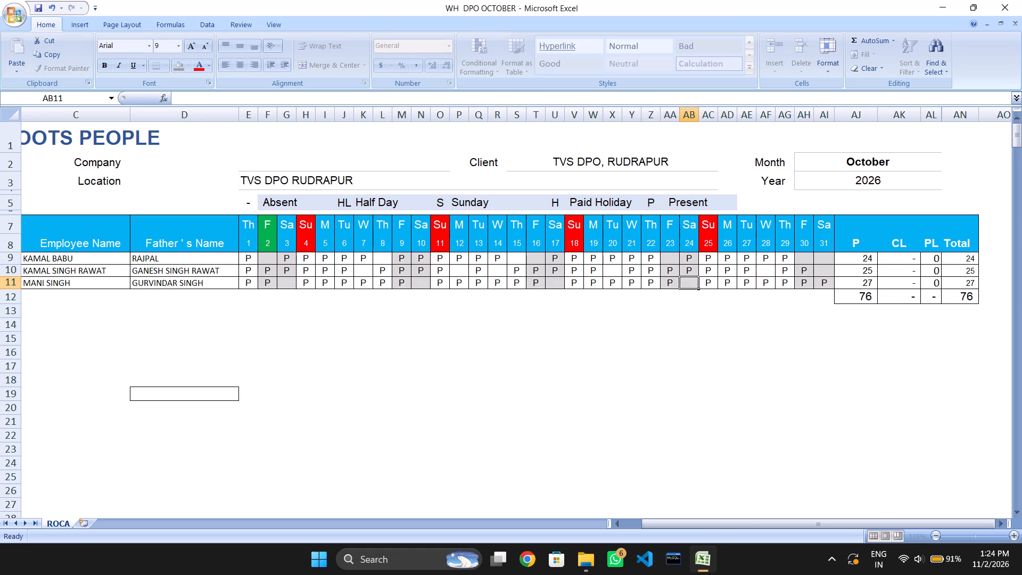
{"action": "key", "text": "Right"}
{"action": "key", "text": "Right"}
{"action": "key", "text": "Right"}
{"action": "key", "text": "Right"}
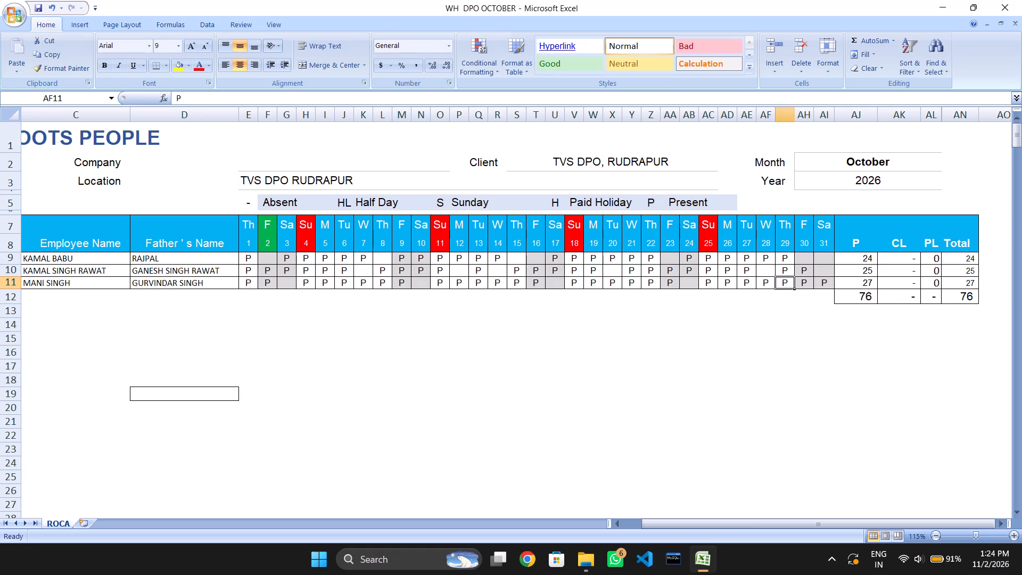
{"action": "key", "text": "Right"}
{"action": "key", "text": "BackSpace"}
{"action": "key", "text": "Right"}
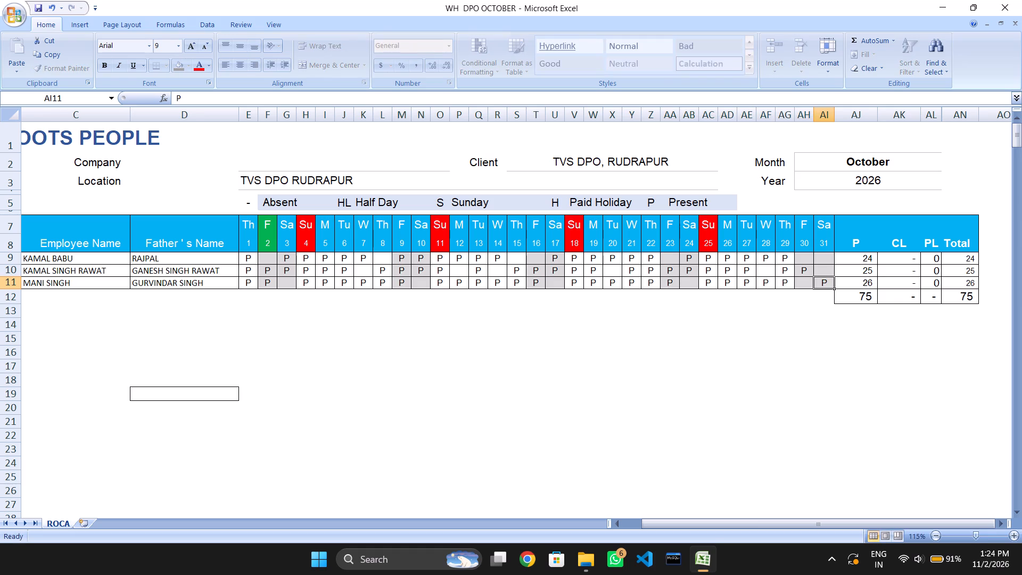
{"action": "key", "text": "BackSpace"}
{"action": "key", "text": "Left"}
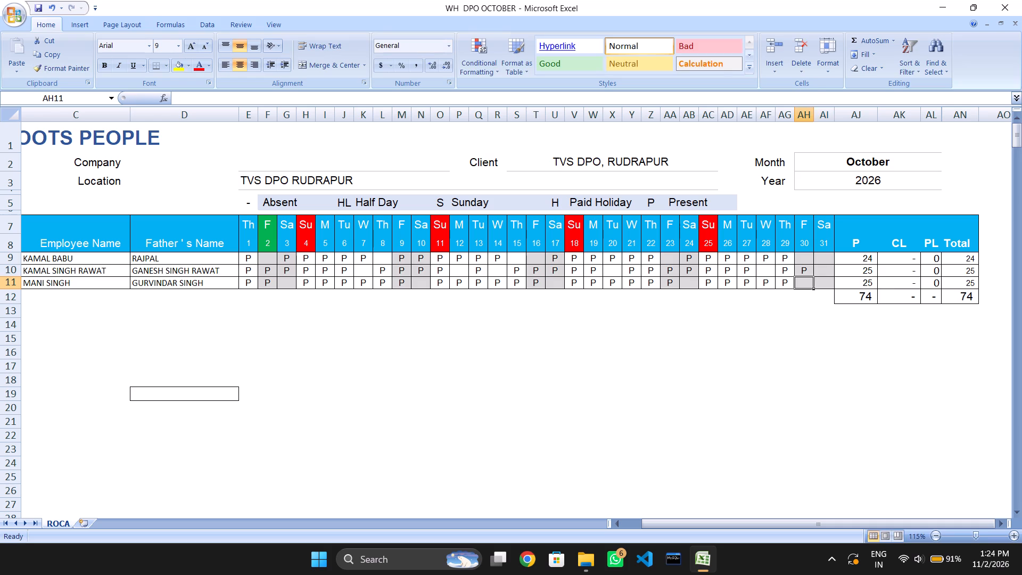